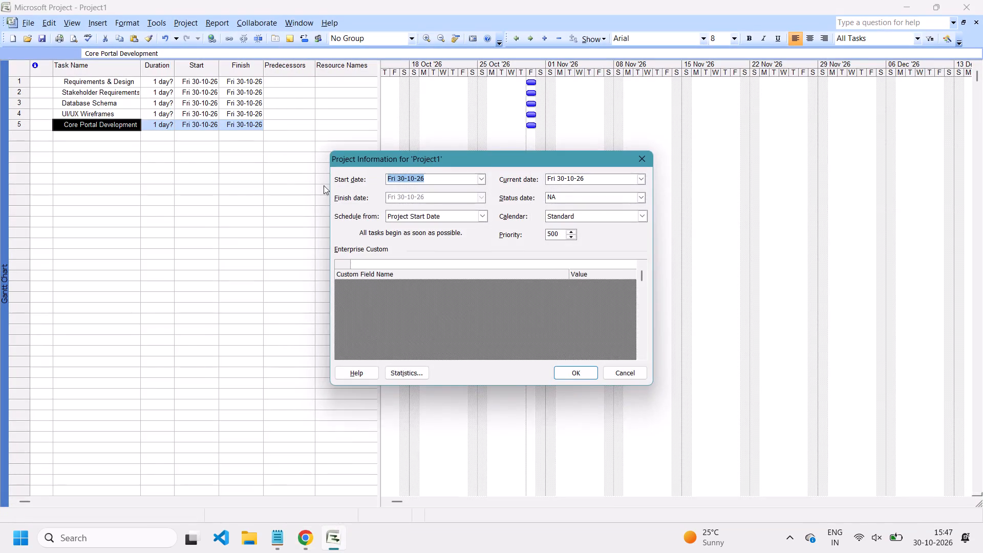
Set the project's start date to Monday, 2 November 2026 (Mon 02-11-26) in the project information.
left_click(436, 178)
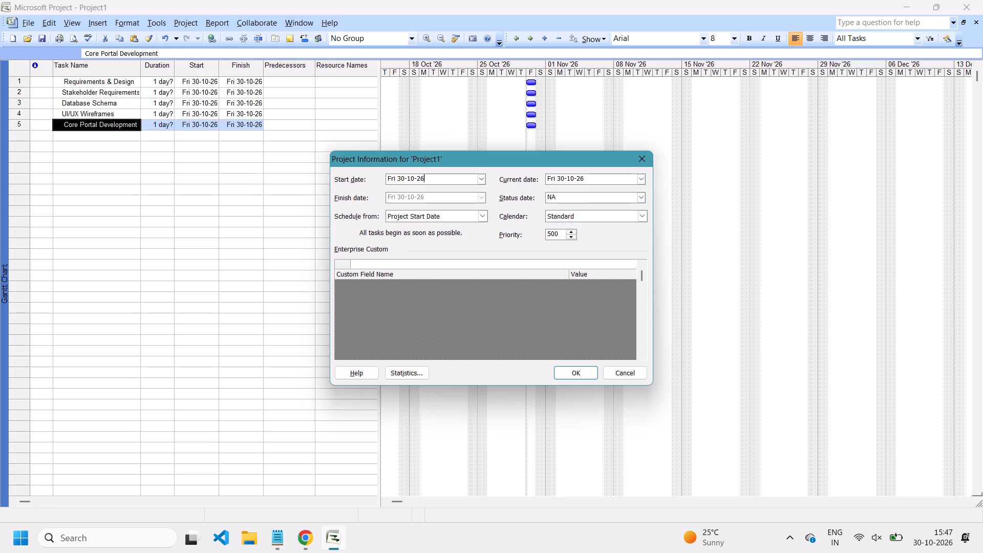
left_click(480, 179)
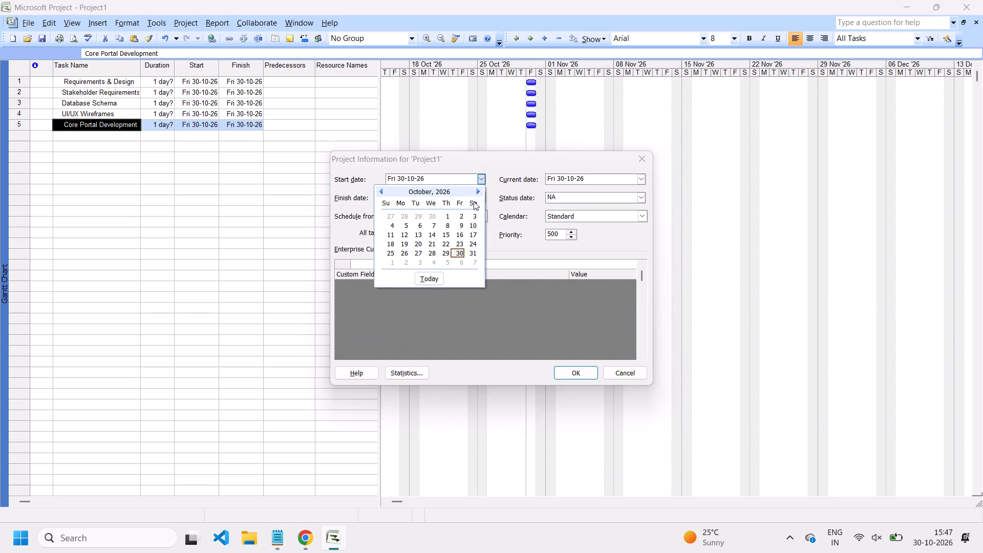
left_click(480, 190)
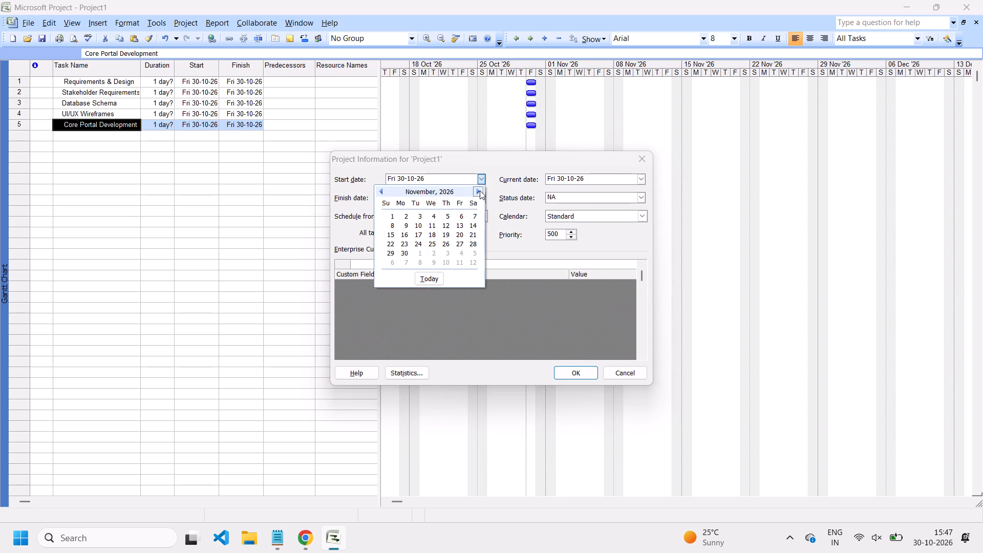
left_click(404, 219)
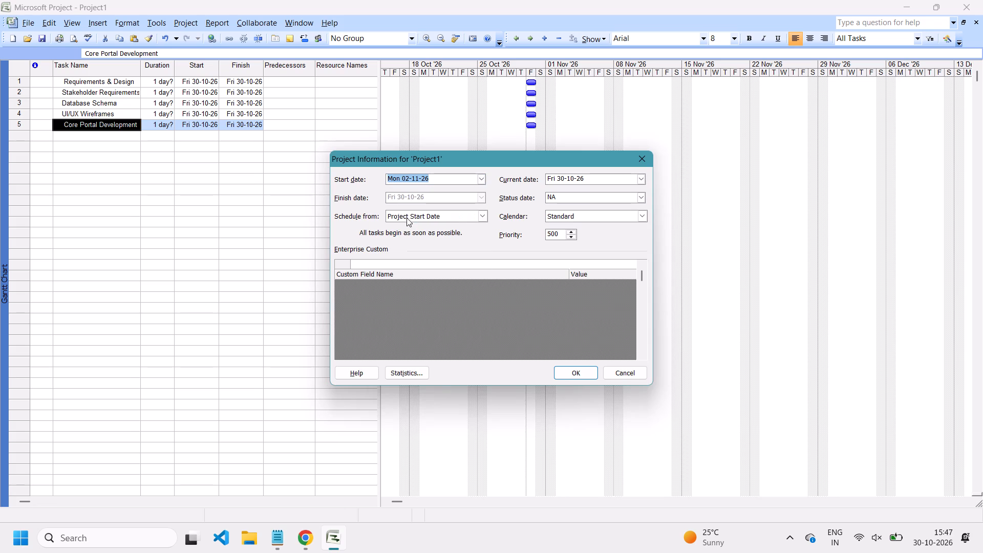
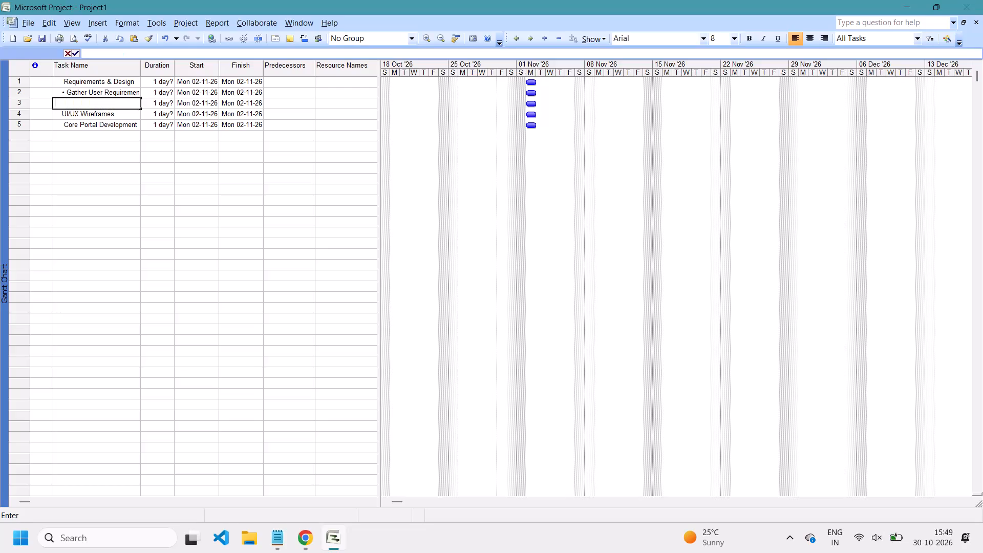
Fill in the third task's name with the copied text "Design Database Schema".
key("ctrl+v")
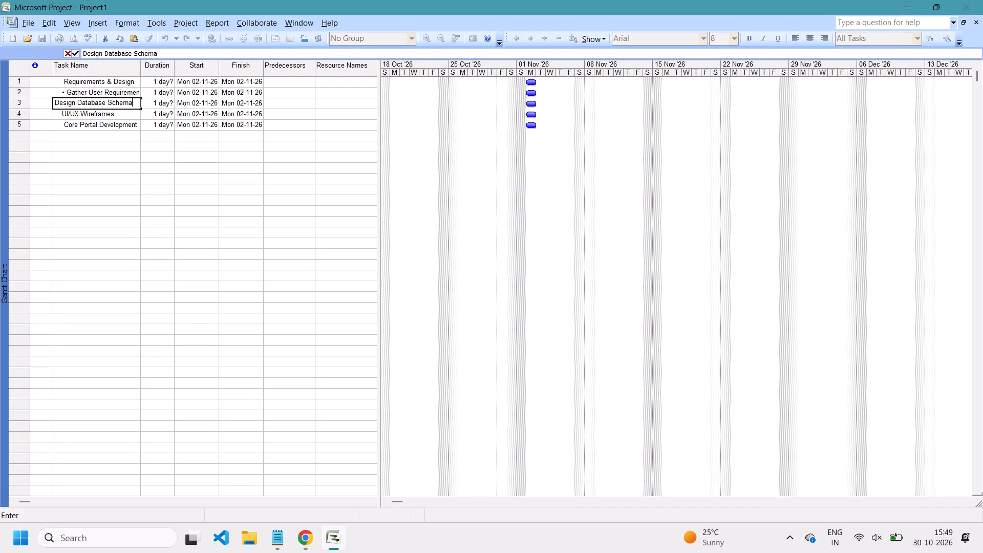
left_click(114, 172)
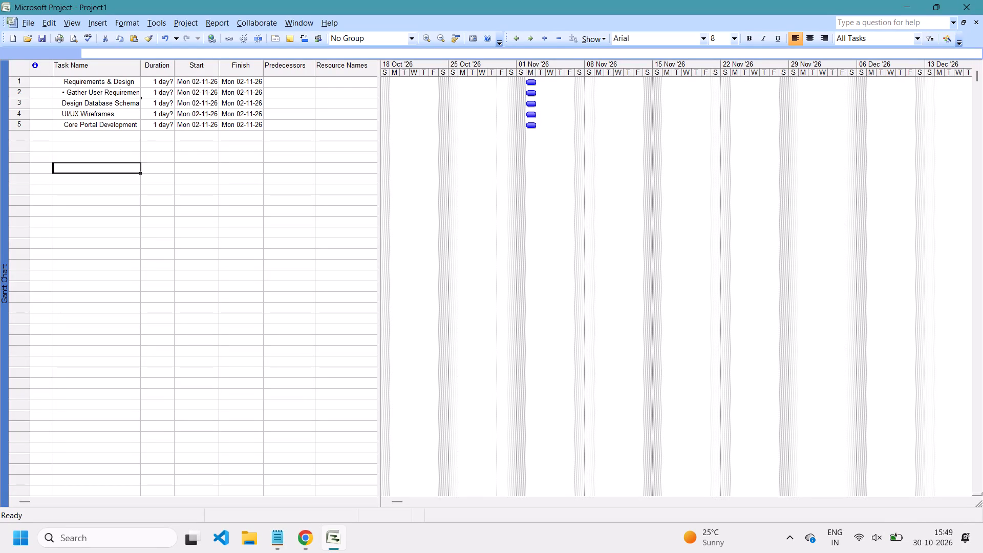
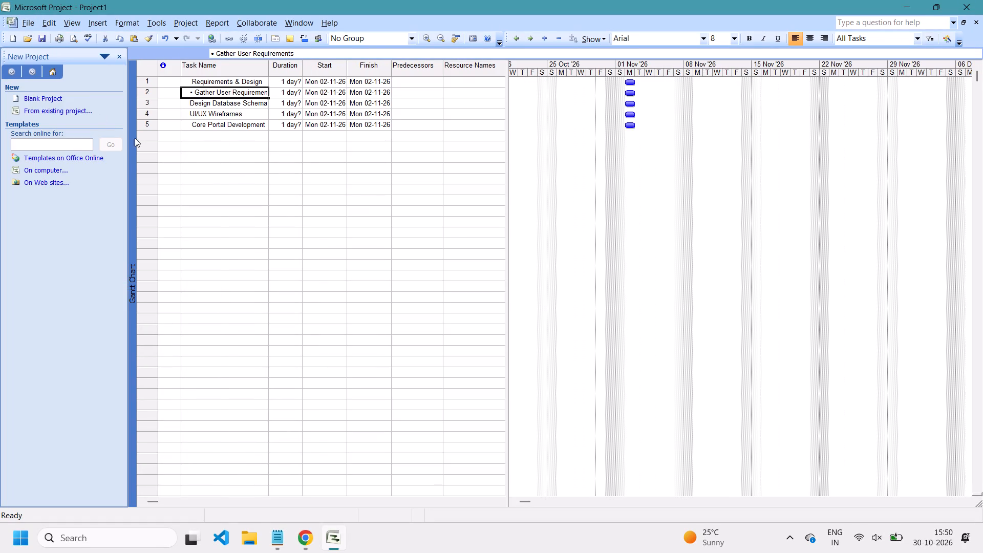
Create a new blank project alongside the current task list.
left_click(29, 98)
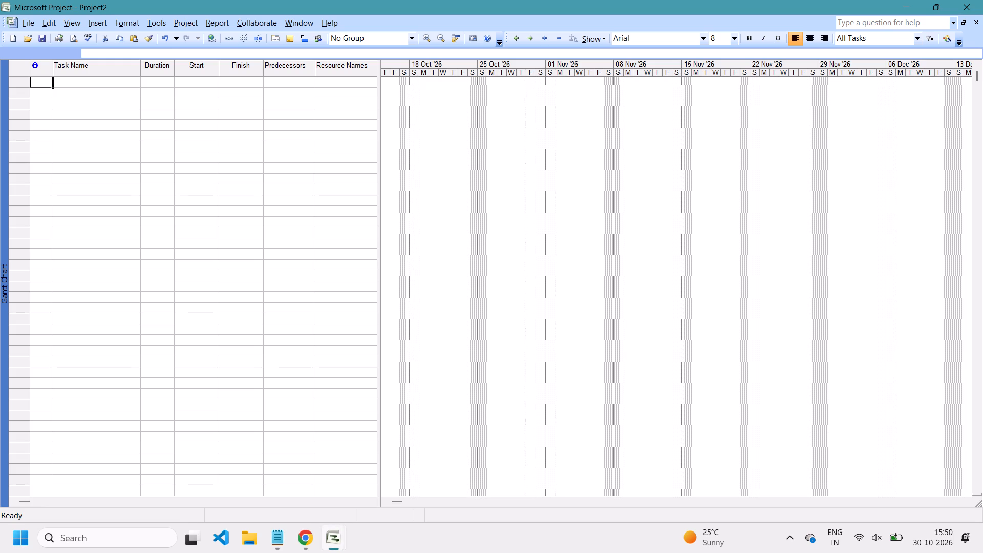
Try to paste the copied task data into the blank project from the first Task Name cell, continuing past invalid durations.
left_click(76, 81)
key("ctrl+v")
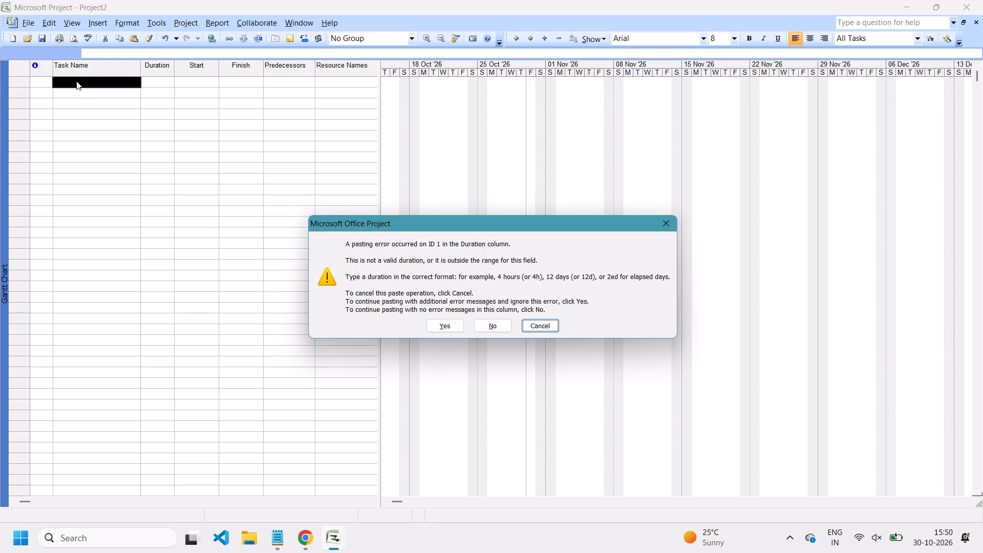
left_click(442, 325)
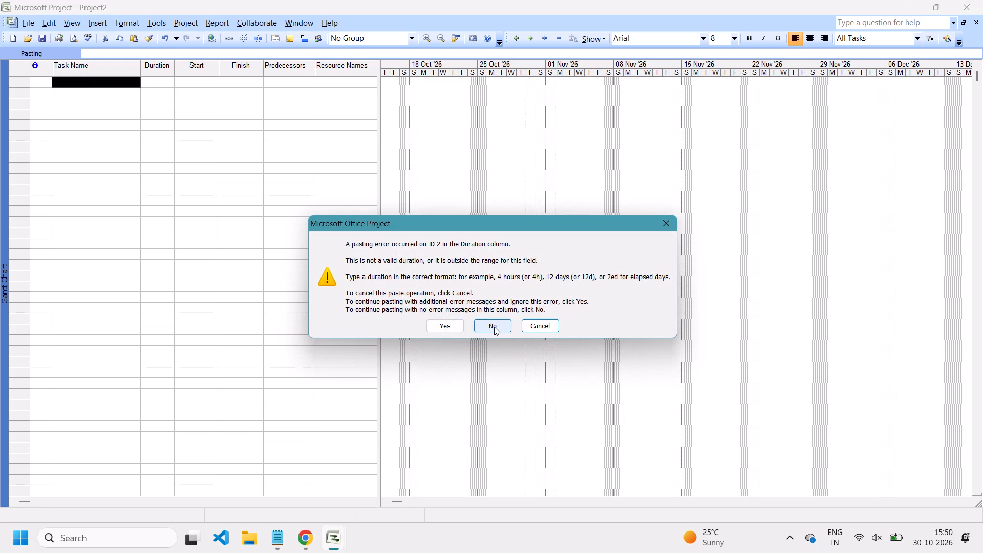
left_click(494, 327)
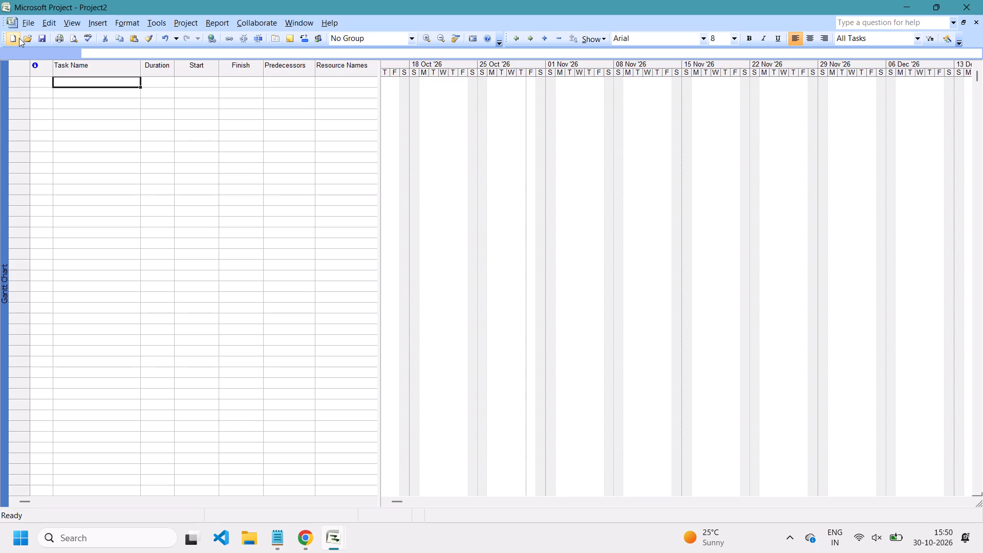
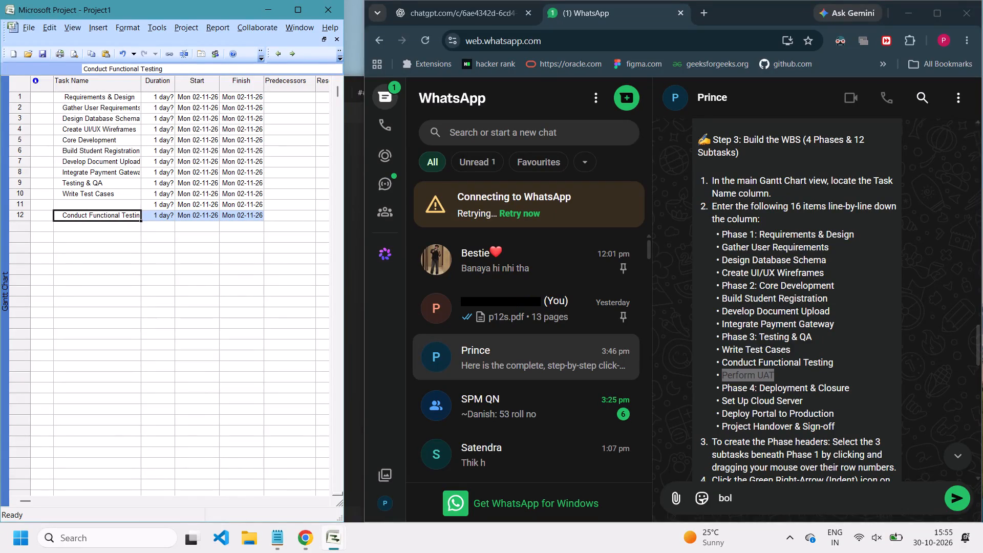
Copy the name "Conduct Functional Testing" from task 12 into the blank name of task 11.
key("ctrl+c")
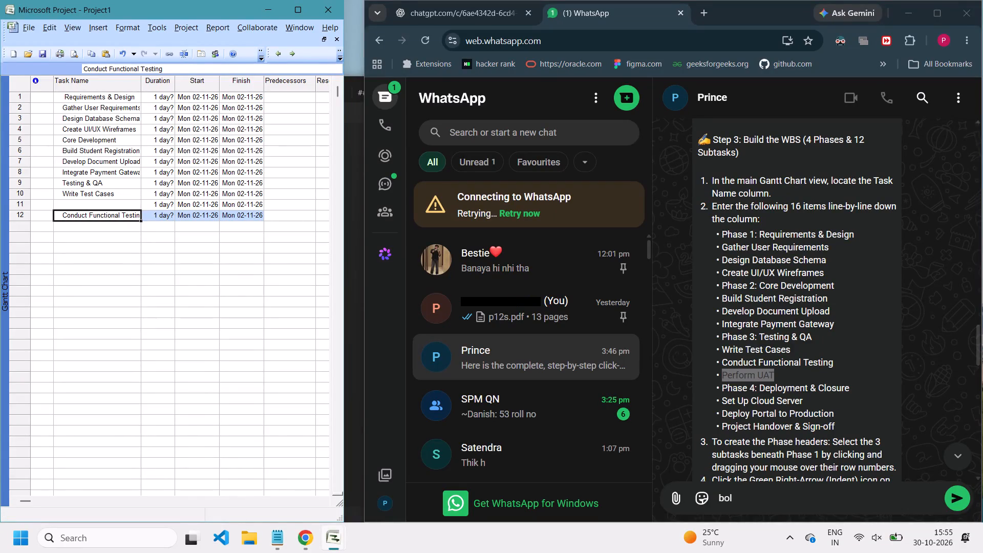
left_click(77, 208)
key("ctrl+v")
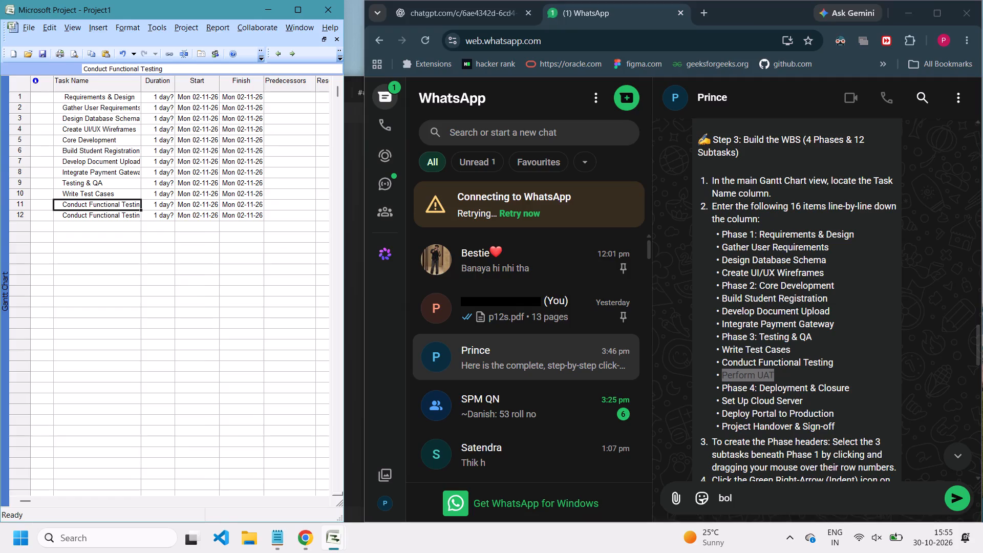
Select the duplicate "Conduct Functional Testing" name in task 12.
left_click(76, 216)
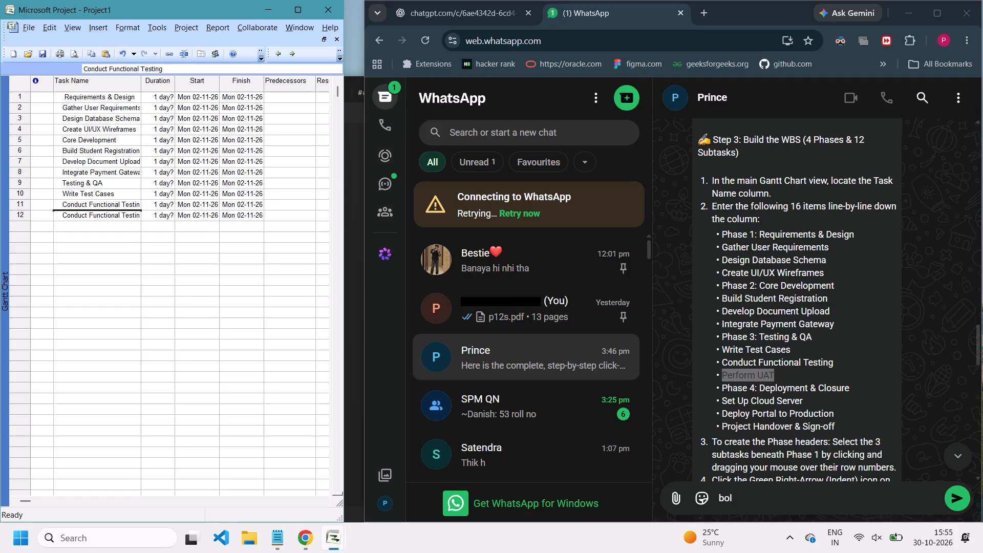
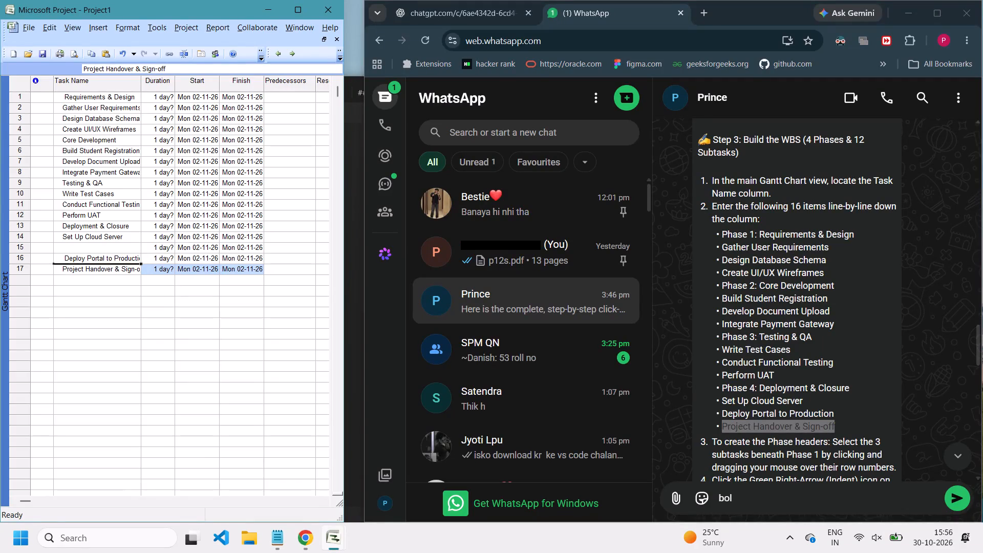
Clear the task names "Deploy Portal to Production" in row 16 and "Project Handover & Sign-off" in row 17.
key("BackSpace")
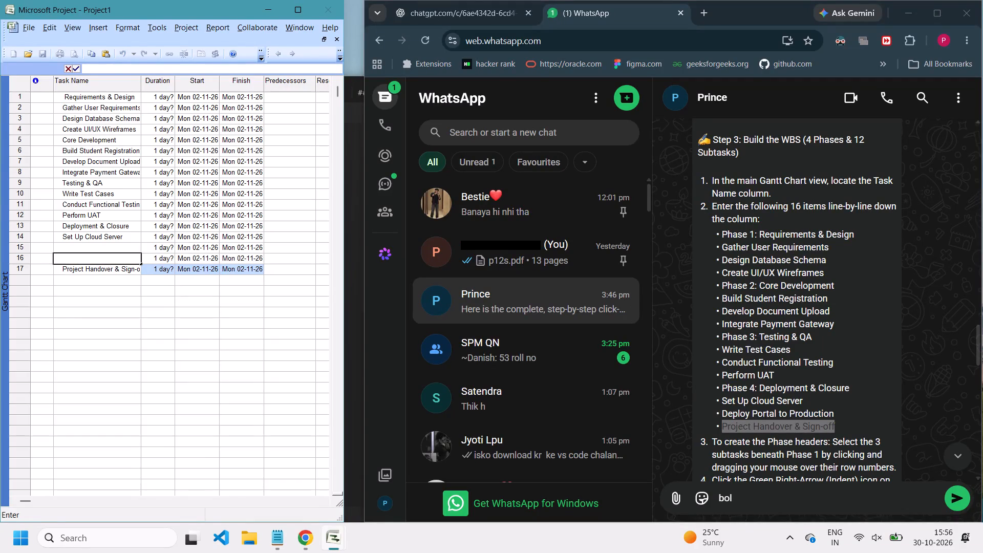
left_click(99, 270)
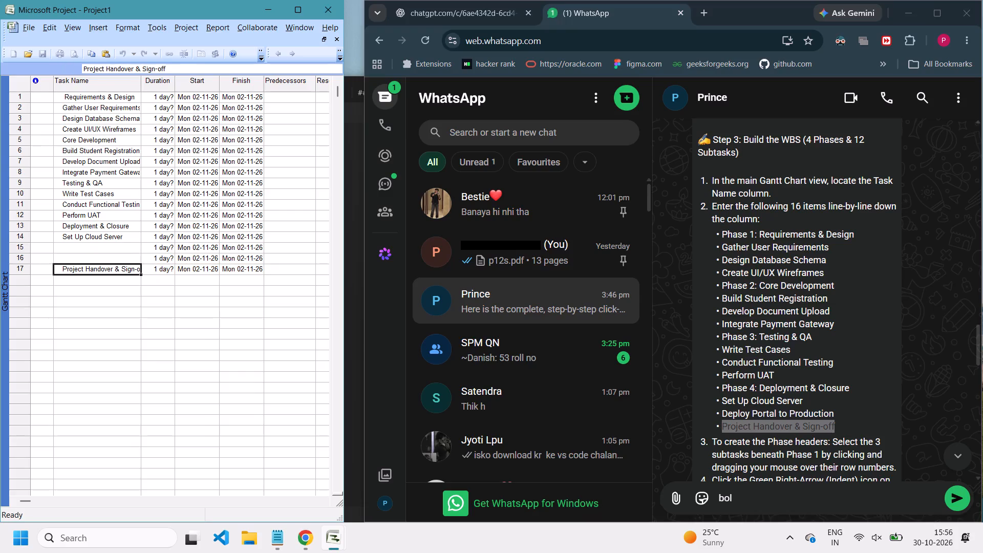
key("BackSpace")
left_click(74, 258)
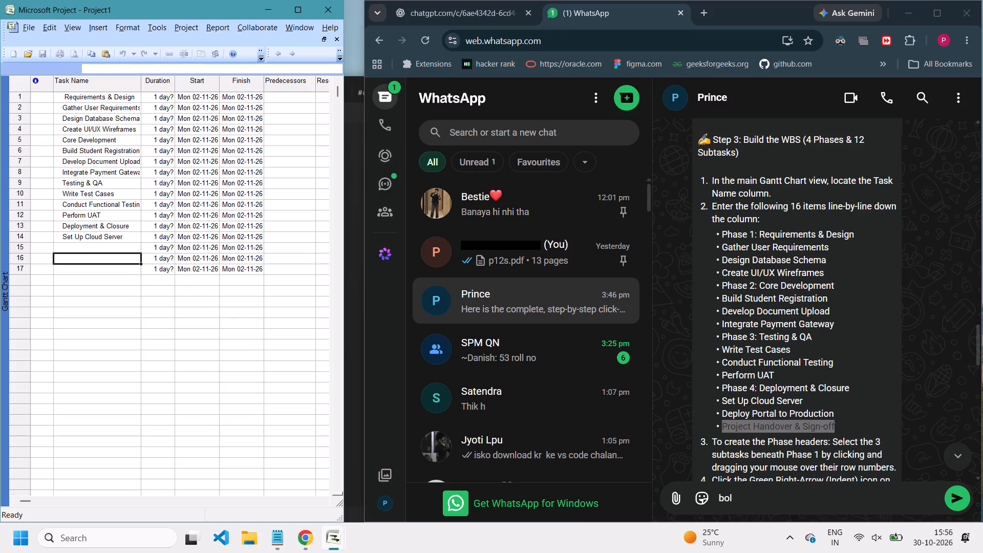
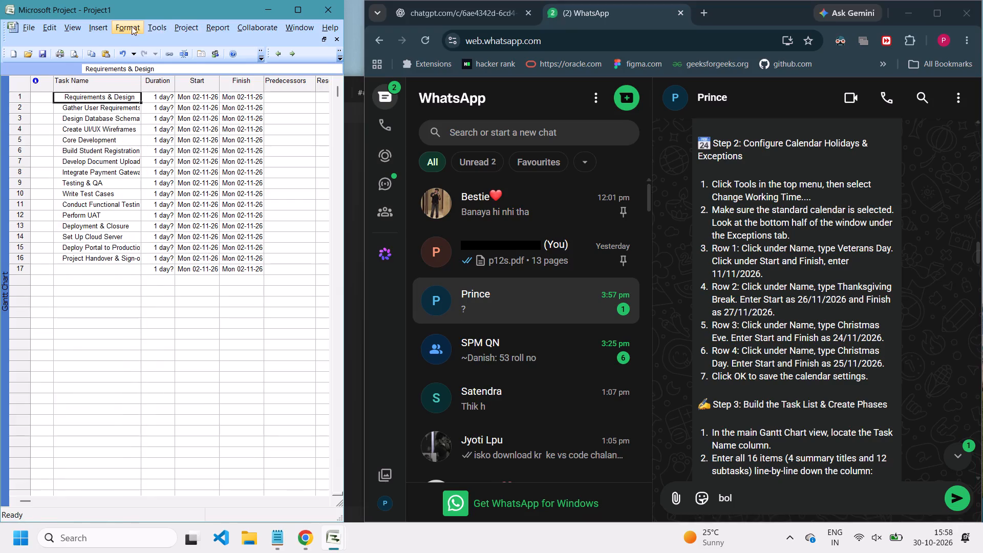
left_click(155, 31)
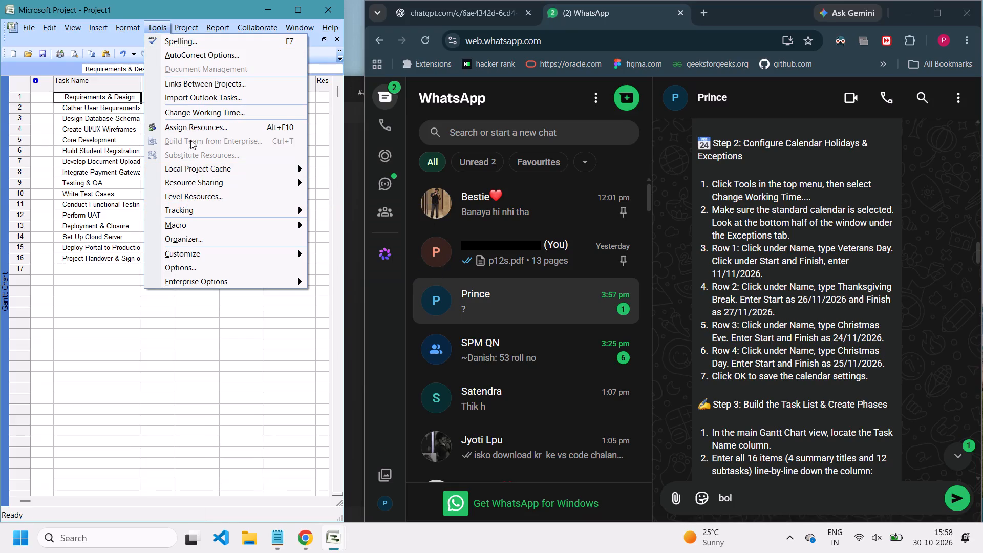
left_click(194, 110)
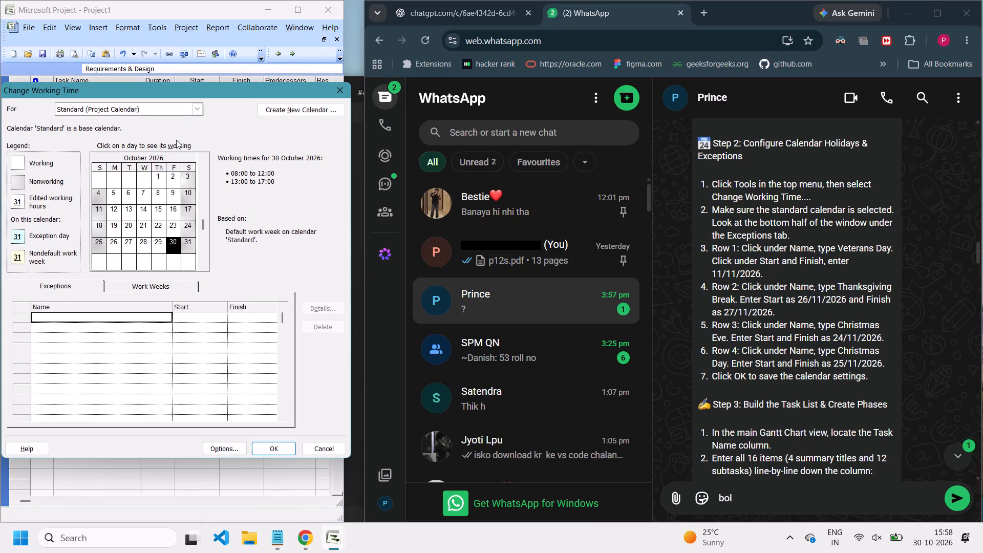
Enter an exception named veterans day in the first exceptions row of the Standard (Project Calendar).
left_click(153, 111)
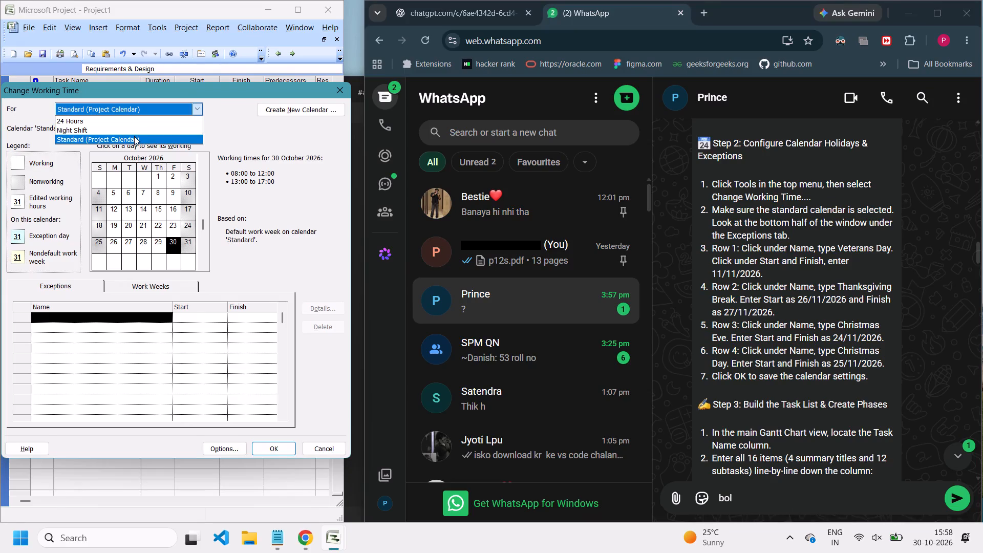
left_click(134, 136)
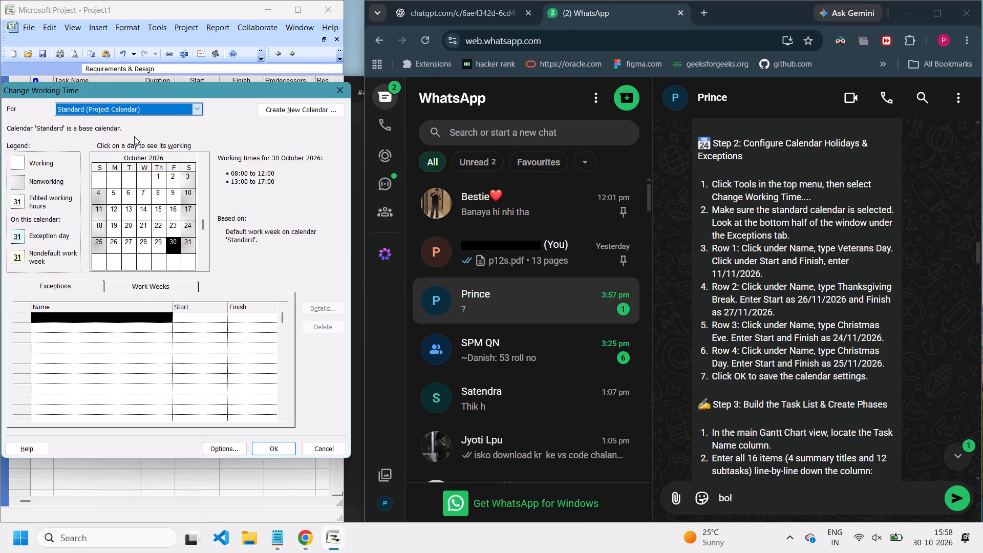
left_click(59, 285)
left_click(59, 285)
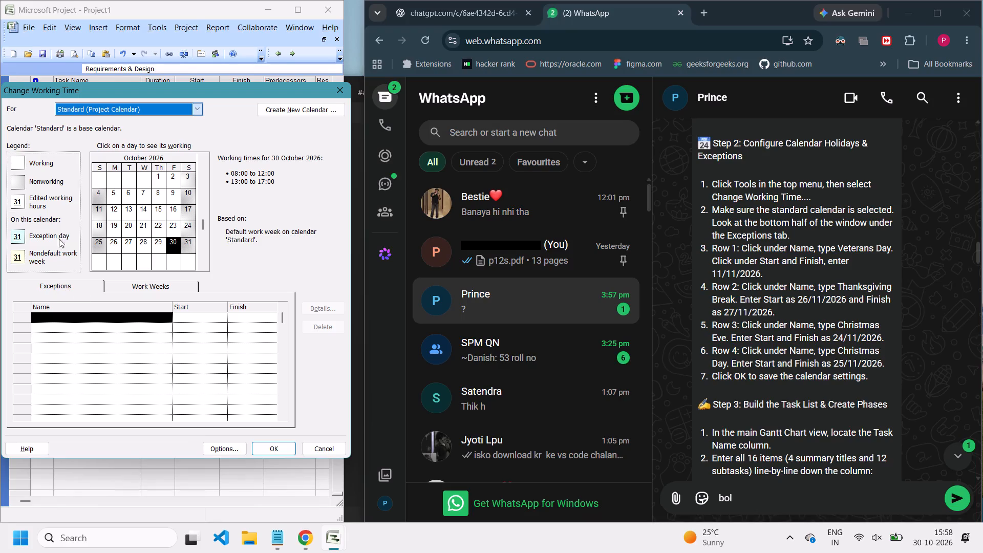
left_click(58, 230)
left_click(55, 235)
left_click(52, 287)
left_click(55, 319)
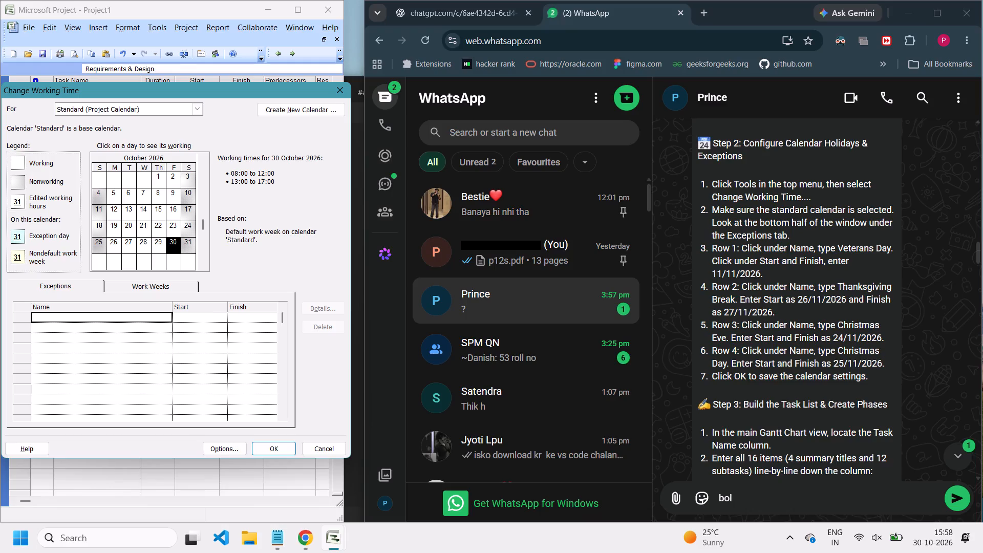
type("ver")
key("BackSpace")
type("ter")
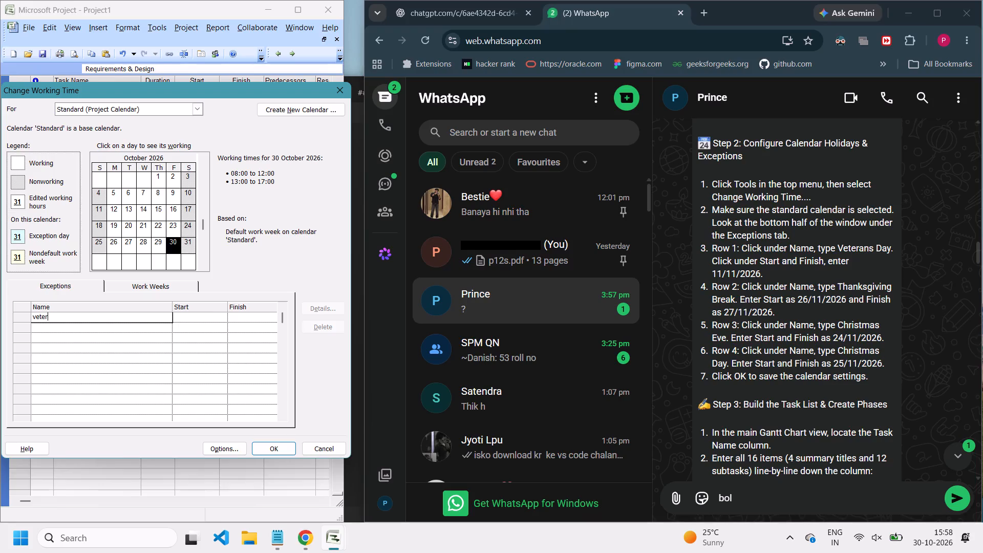
type("ans")
key("space")
type("day")
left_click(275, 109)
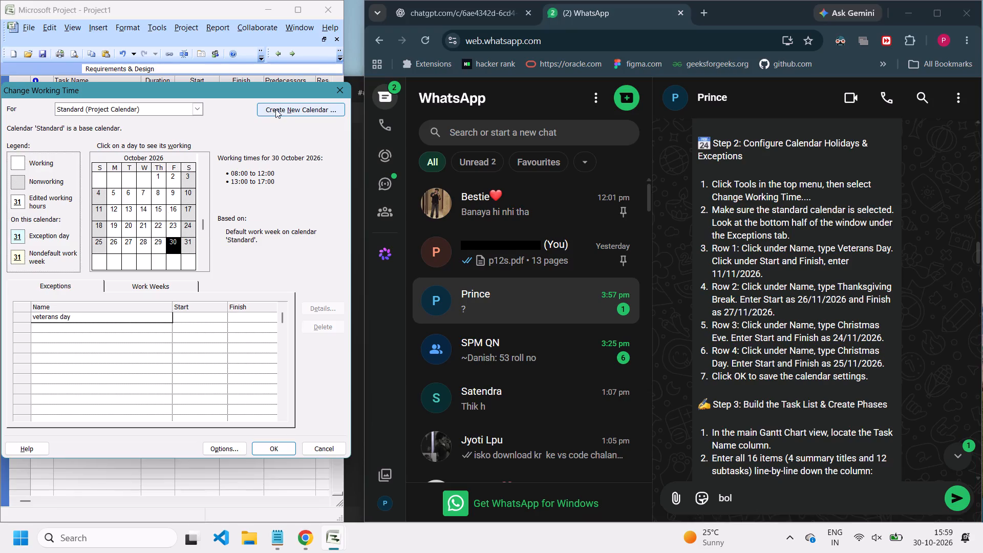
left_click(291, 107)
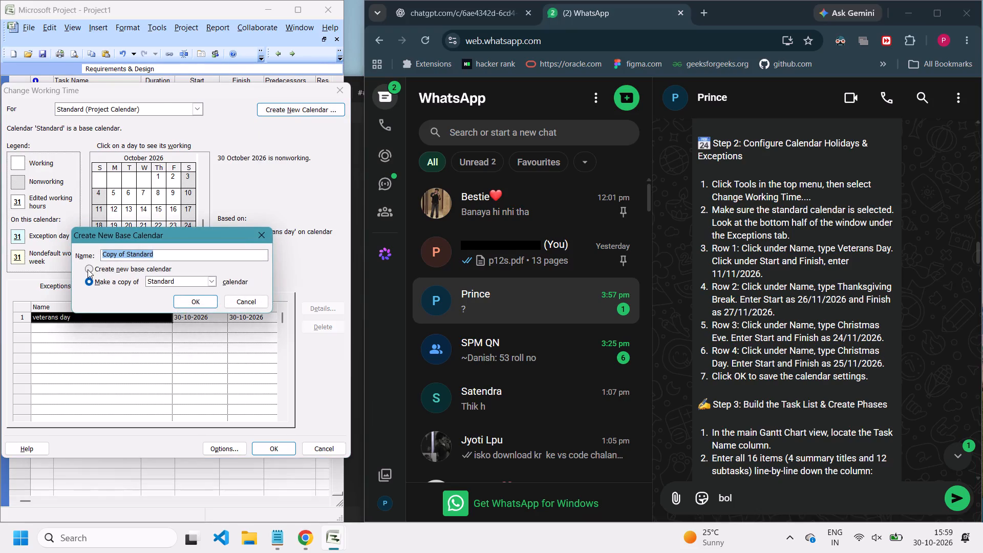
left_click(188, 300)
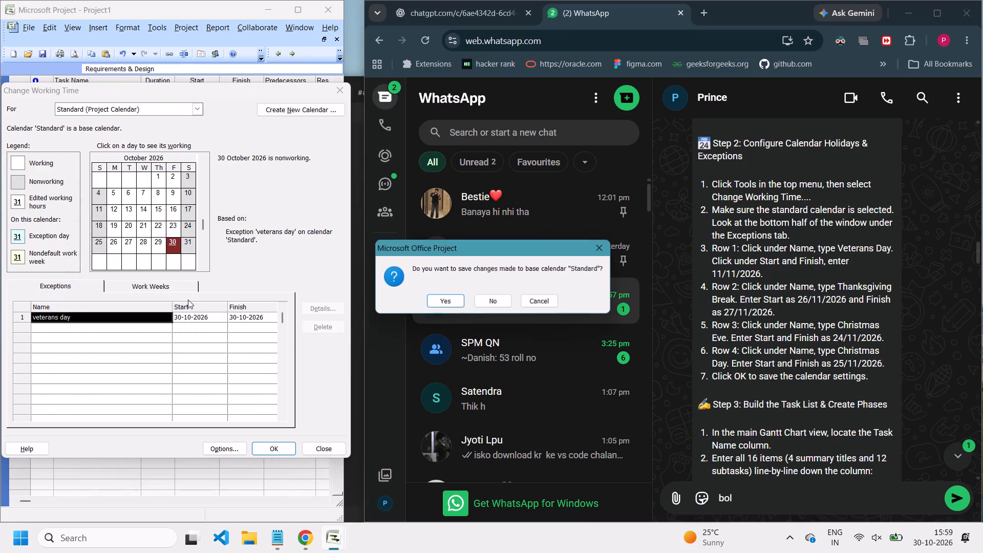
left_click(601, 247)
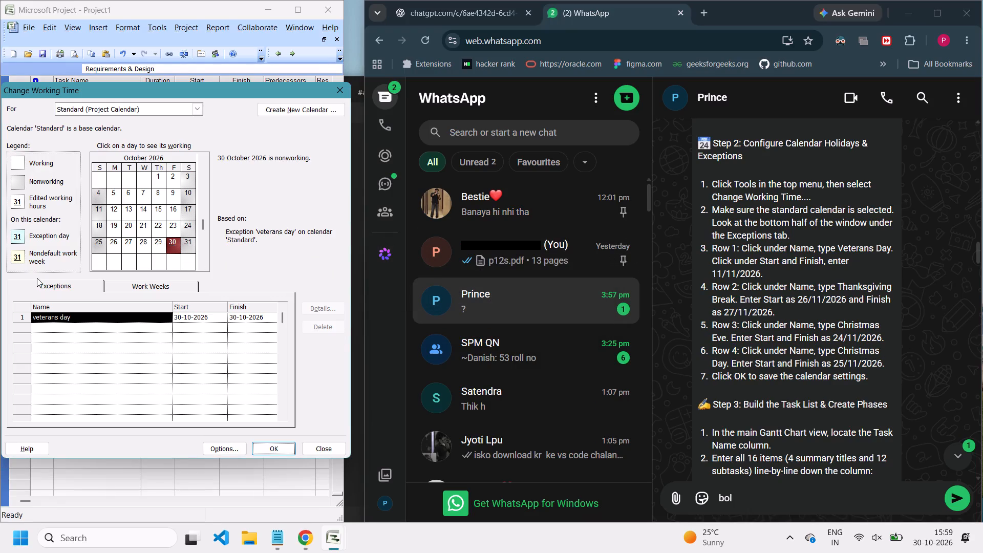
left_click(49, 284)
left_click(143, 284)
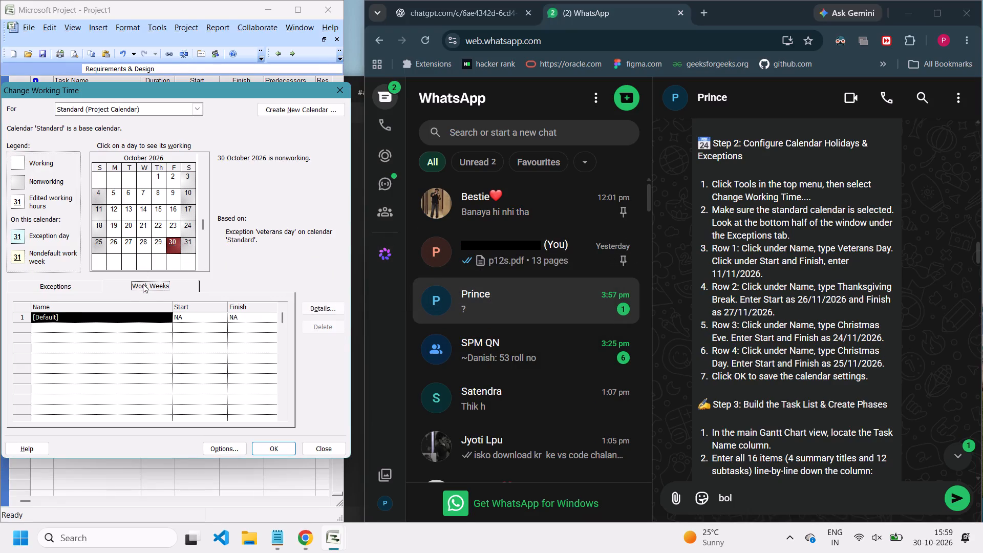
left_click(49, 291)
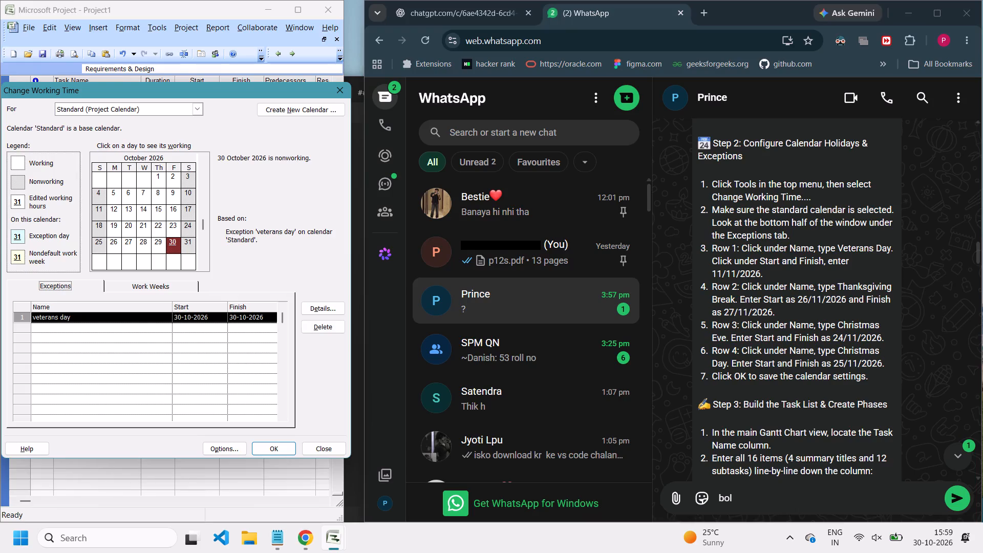
Browse the Standard calendar's months and examine the working times for 11 September 2026.
left_click(146, 157)
scroll(173, 248, "down", 1)
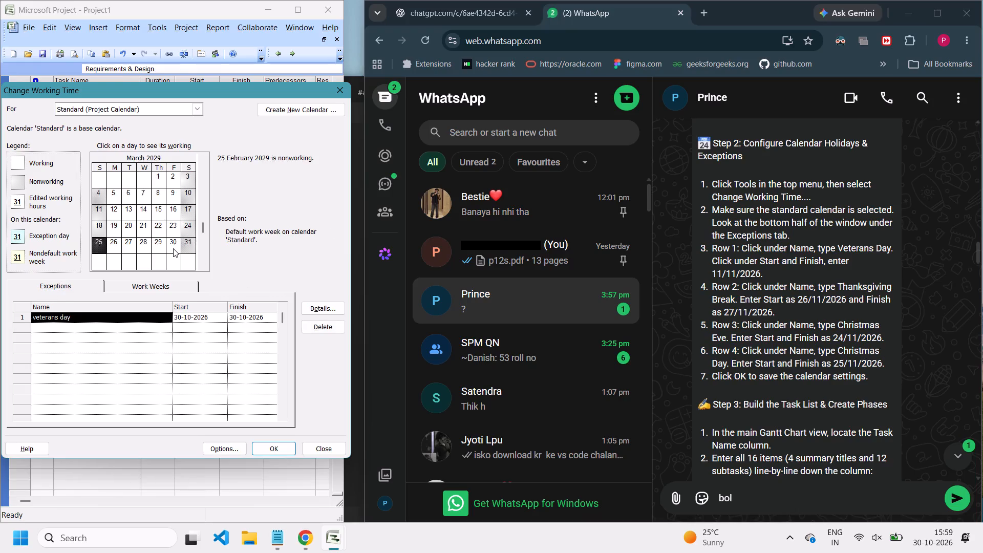
scroll(173, 248, "down", 1)
scroll(173, 248, "up", 1)
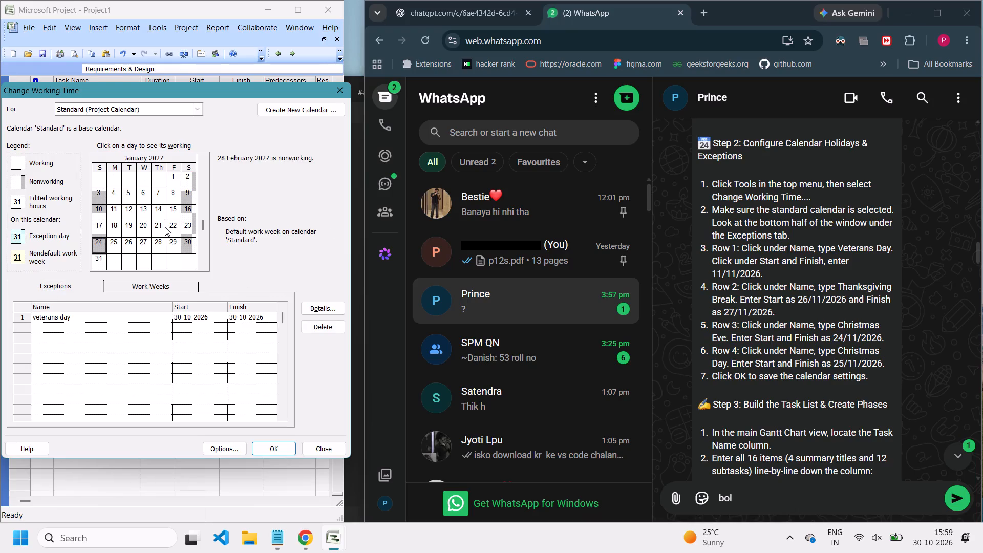
scroll(165, 227, "down", 1)
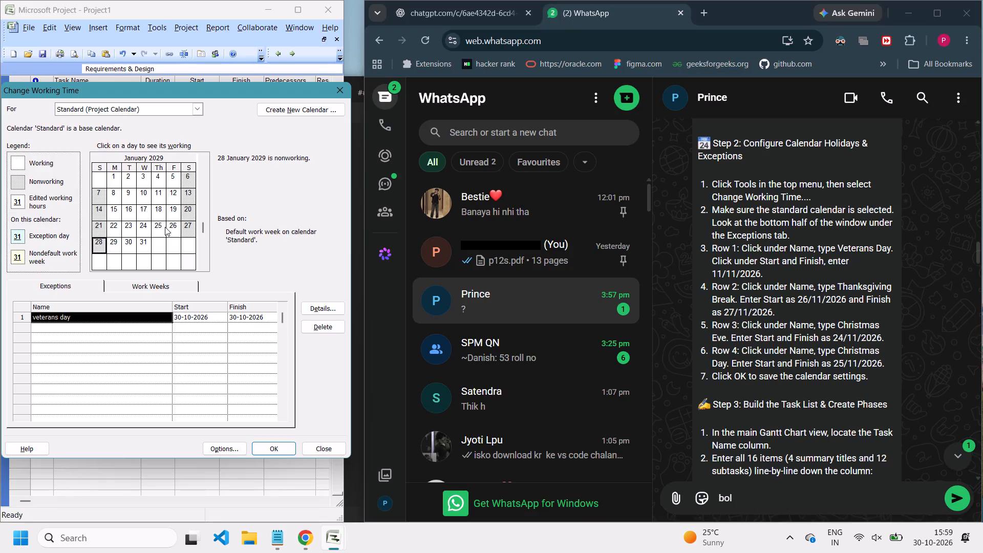
scroll(165, 227, "up", 2)
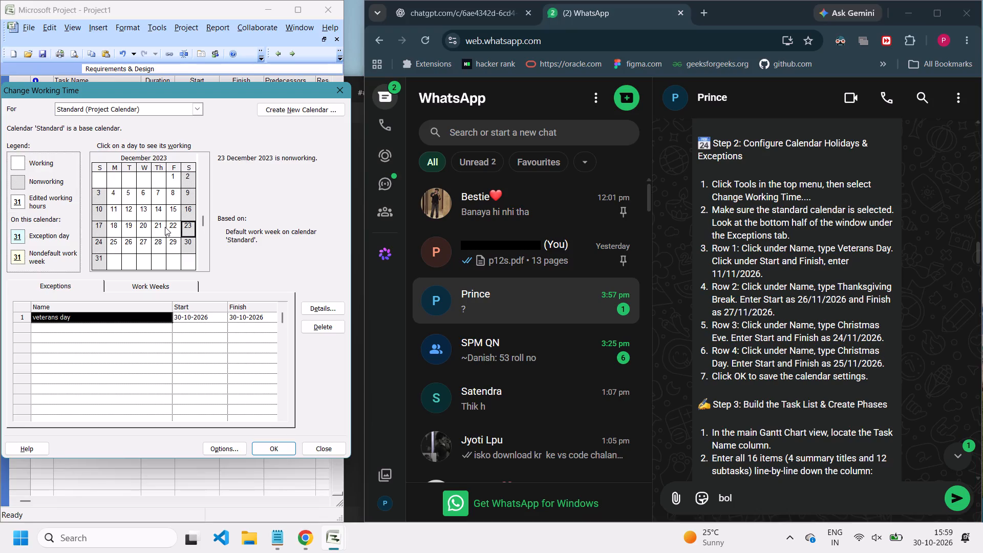
scroll(165, 227, "up", 2)
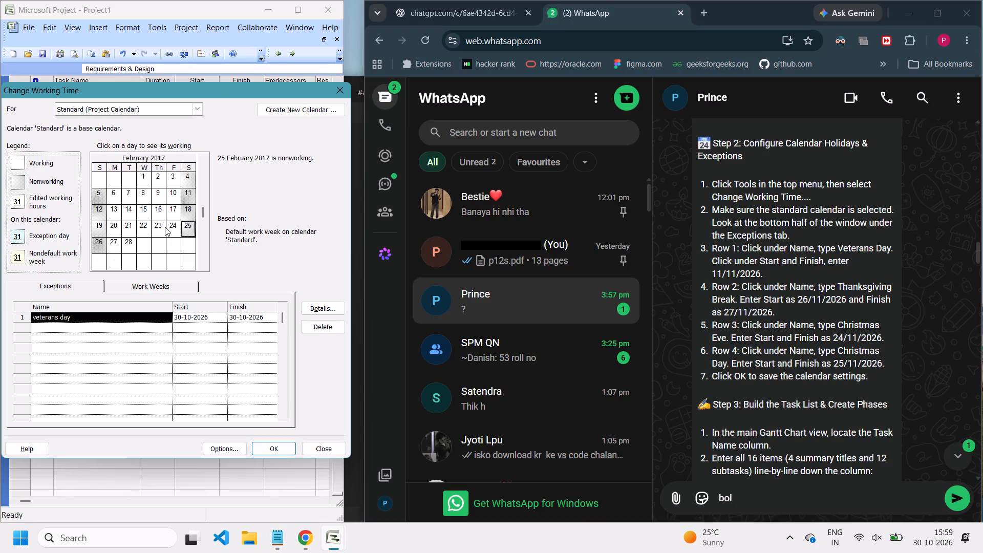
scroll(165, 227, "up", 2)
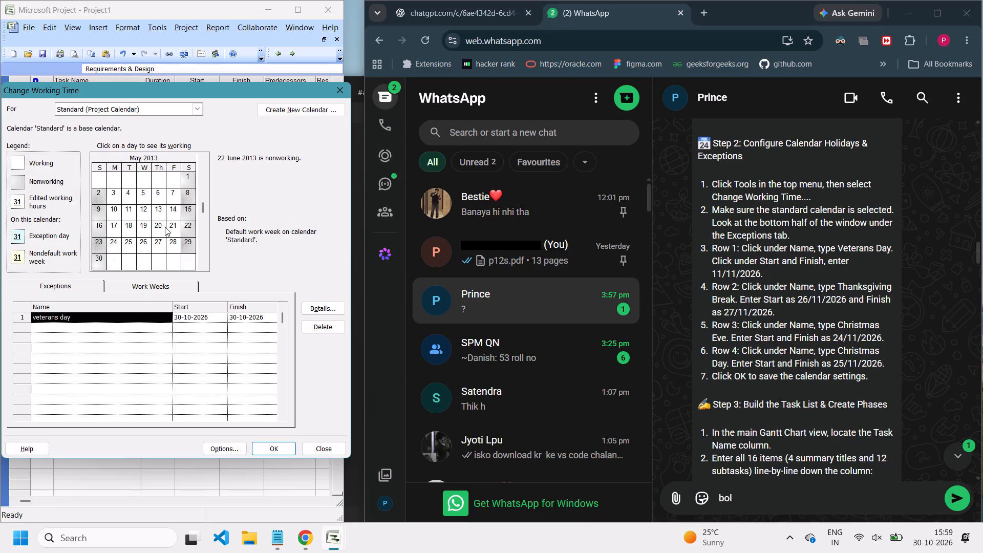
scroll(165, 227, "down", 2)
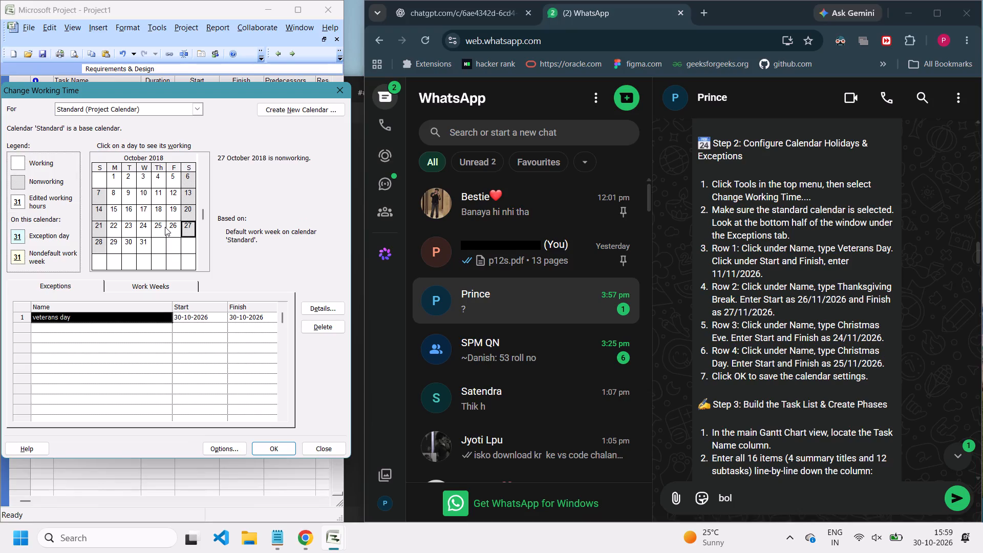
key("Down")
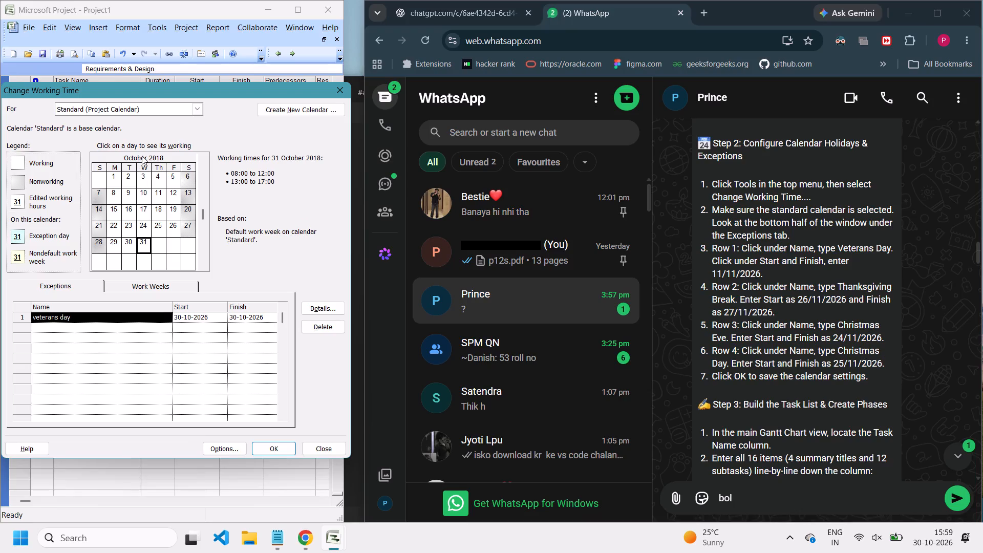
left_click(142, 156)
scroll(142, 156, "left", 1)
scroll(142, 156, "up", 1)
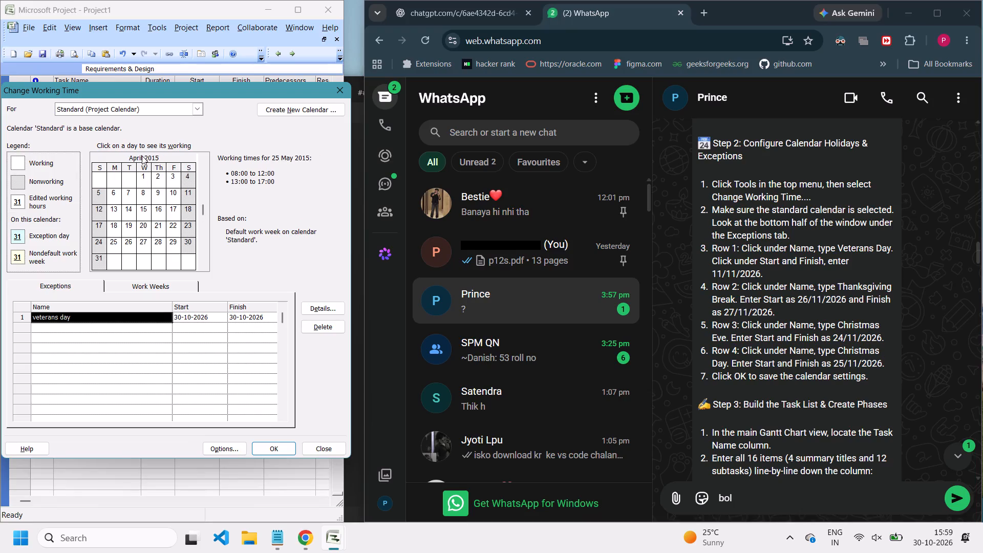
scroll(142, 156, "down", 4)
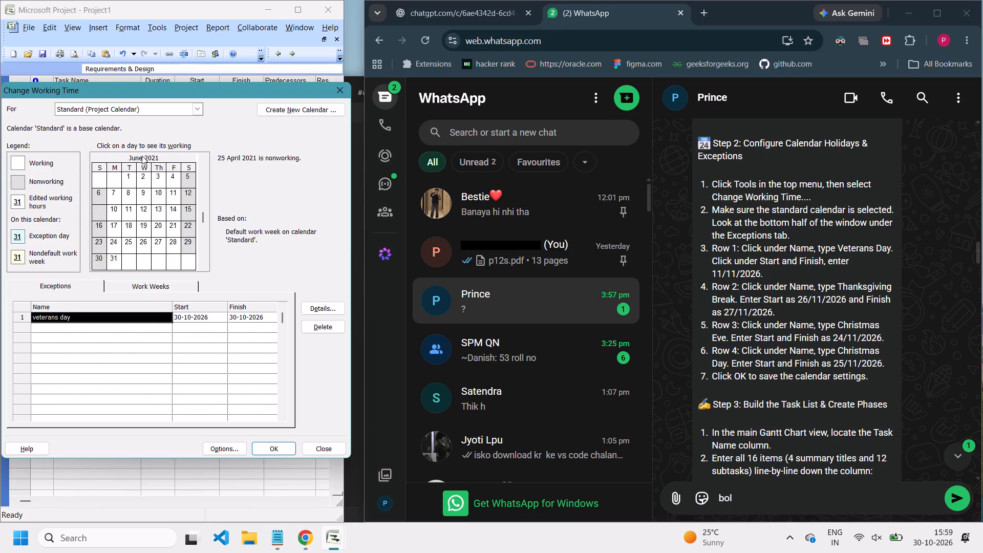
scroll(142, 156, "down", 2)
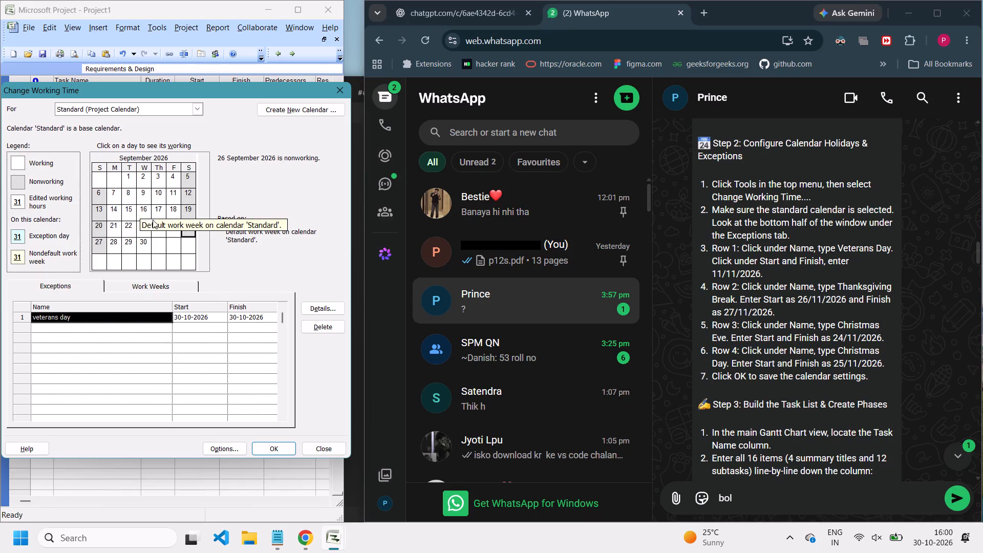
left_click(170, 190)
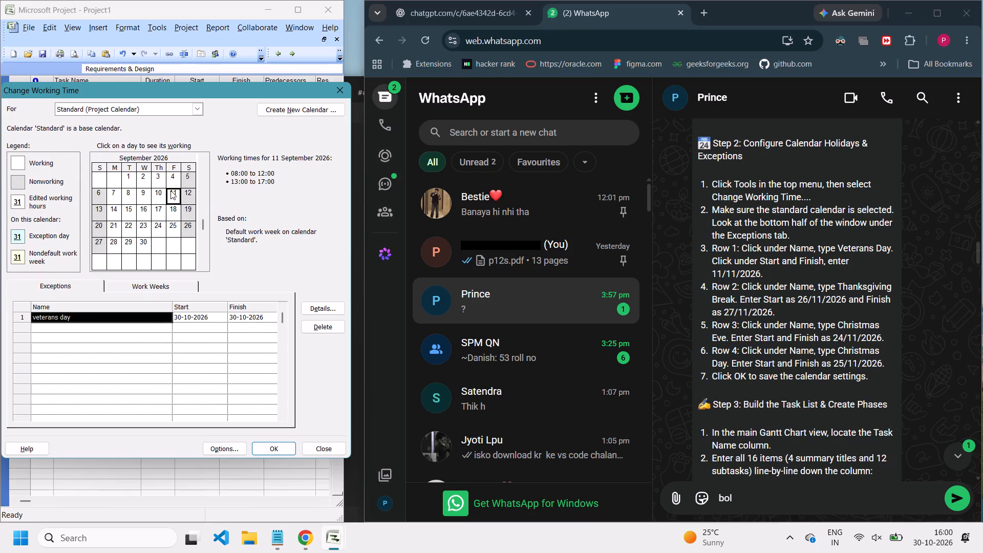
left_click(139, 157)
Set the start date of the veterans day exception to 11-10-2026.
left_click(198, 316)
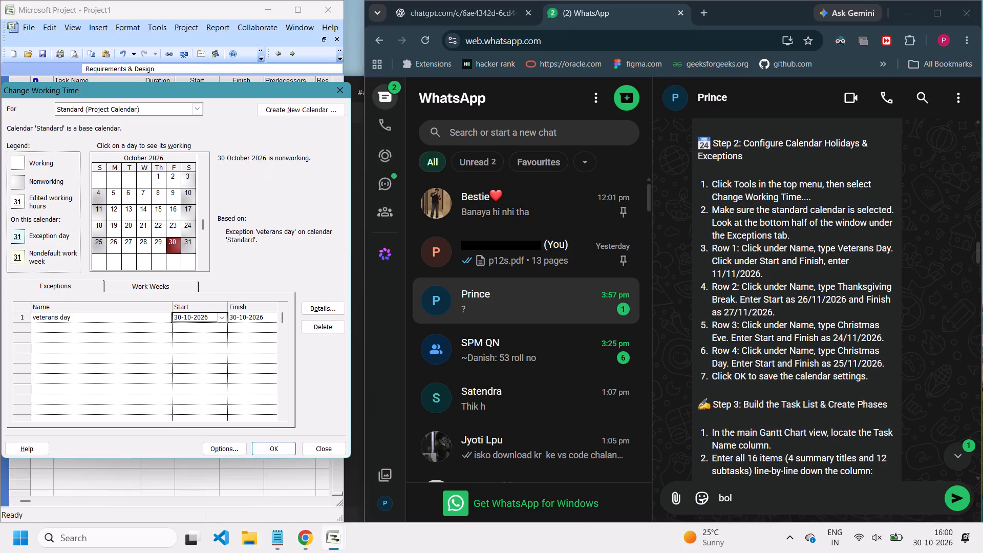
key("1")
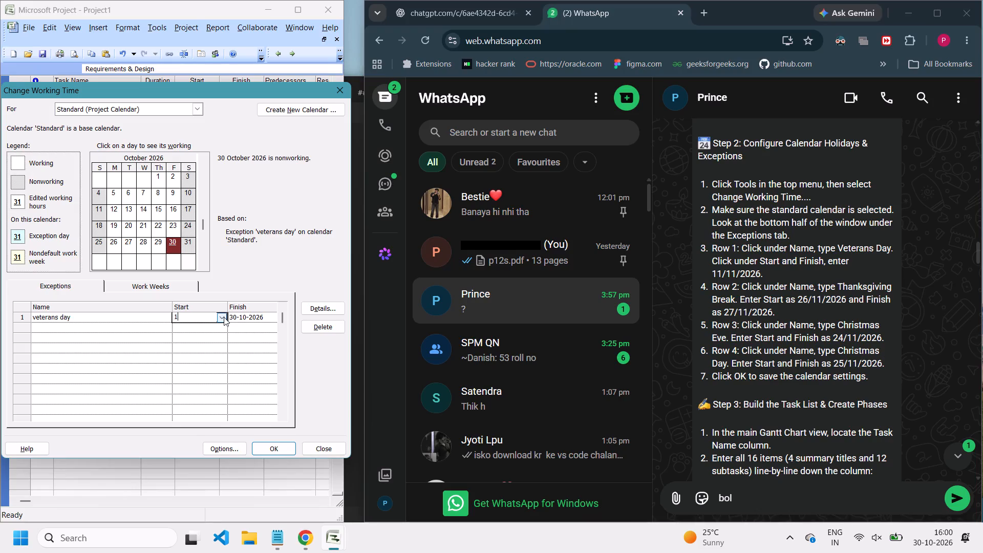
left_click(221, 317)
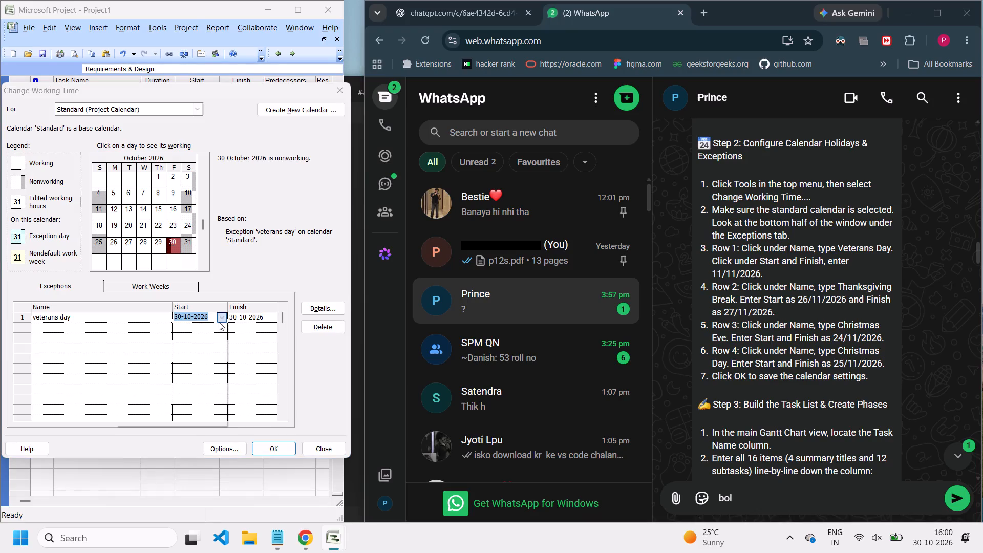
left_click(218, 328)
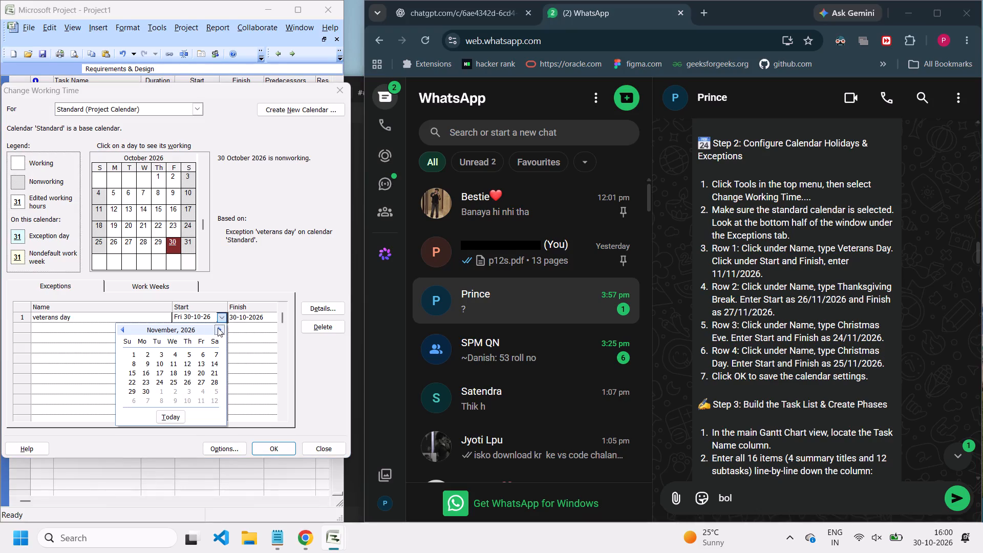
left_click(172, 363)
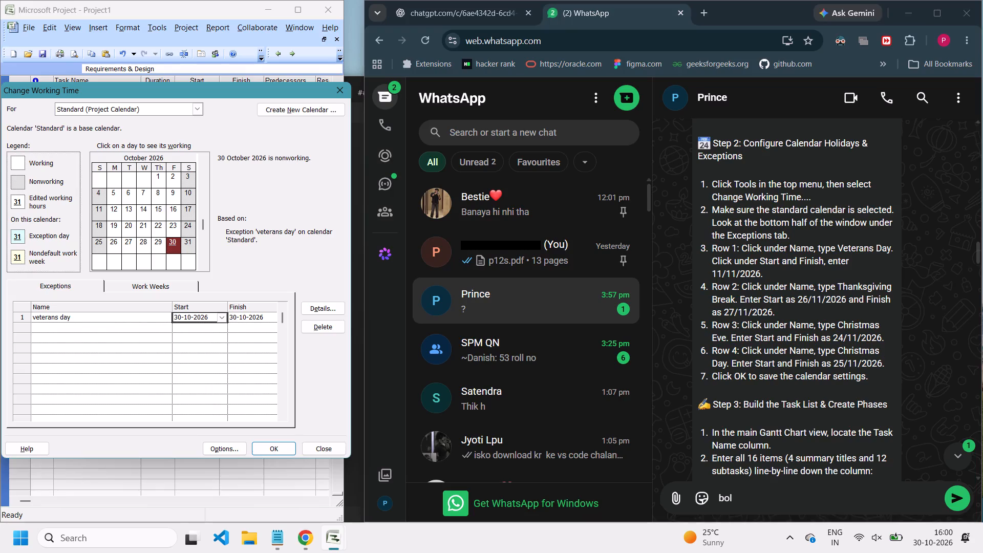
left_click(224, 317)
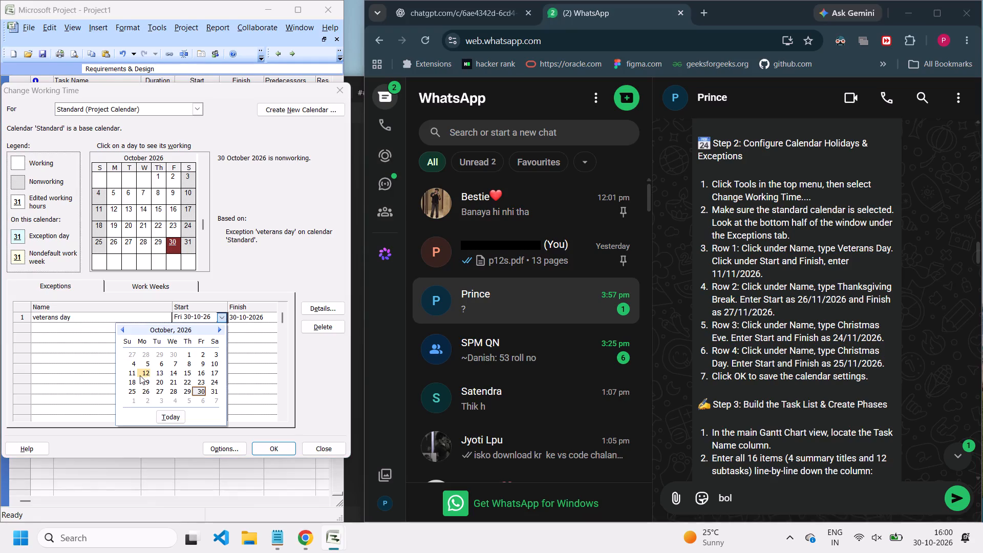
left_click(134, 375)
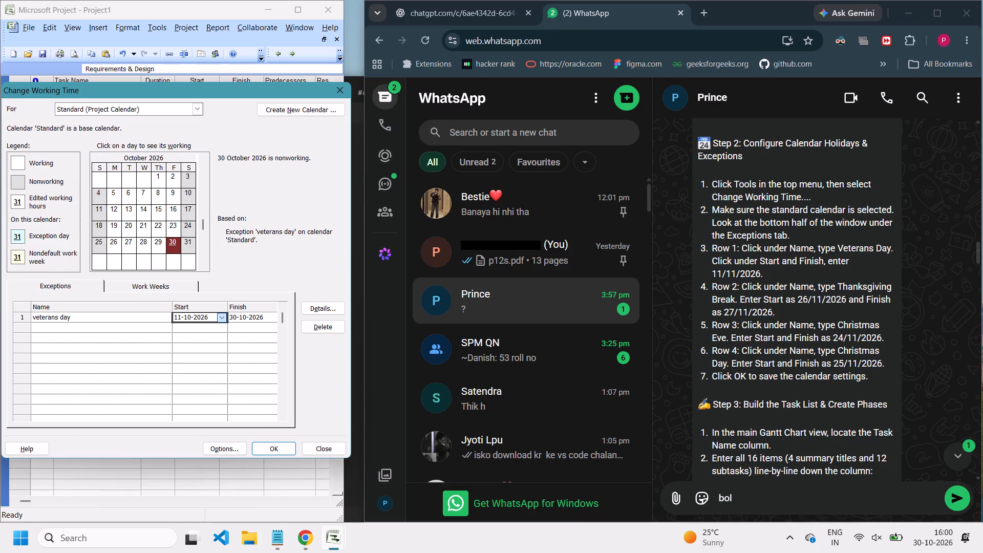
Set the finish date of the veterans day exception to 27-11-2026 and save the calendar settings.
left_click(240, 317)
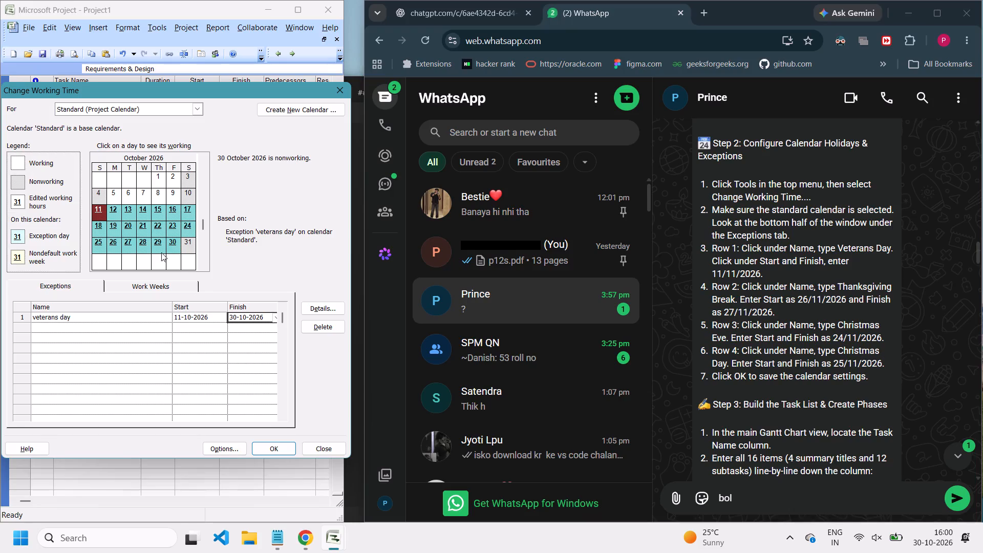
left_click(274, 320)
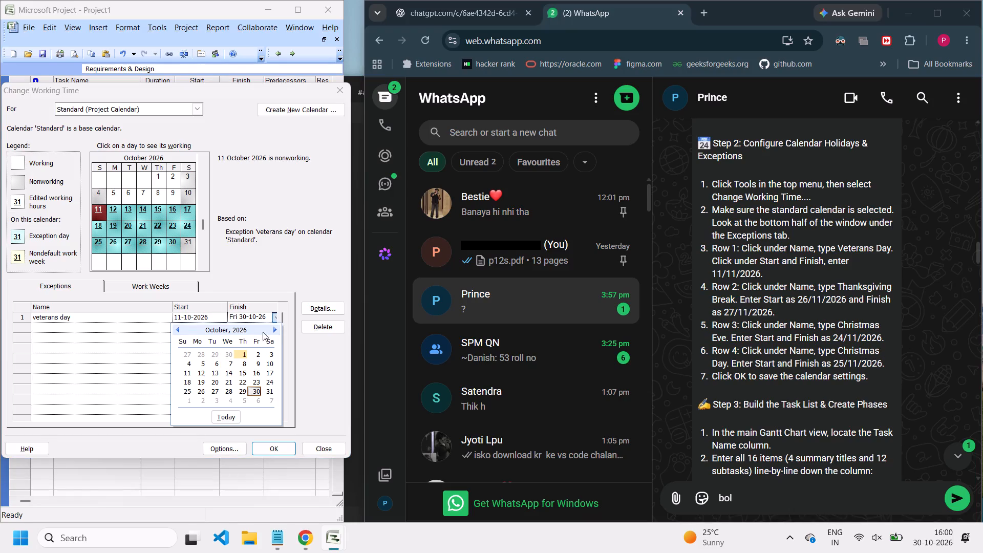
left_click(274, 328)
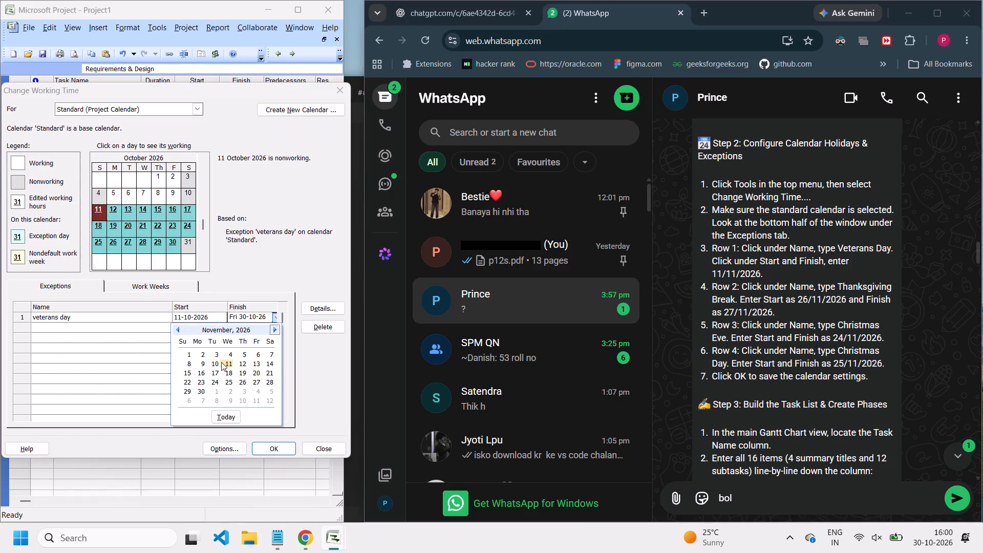
left_click(258, 384)
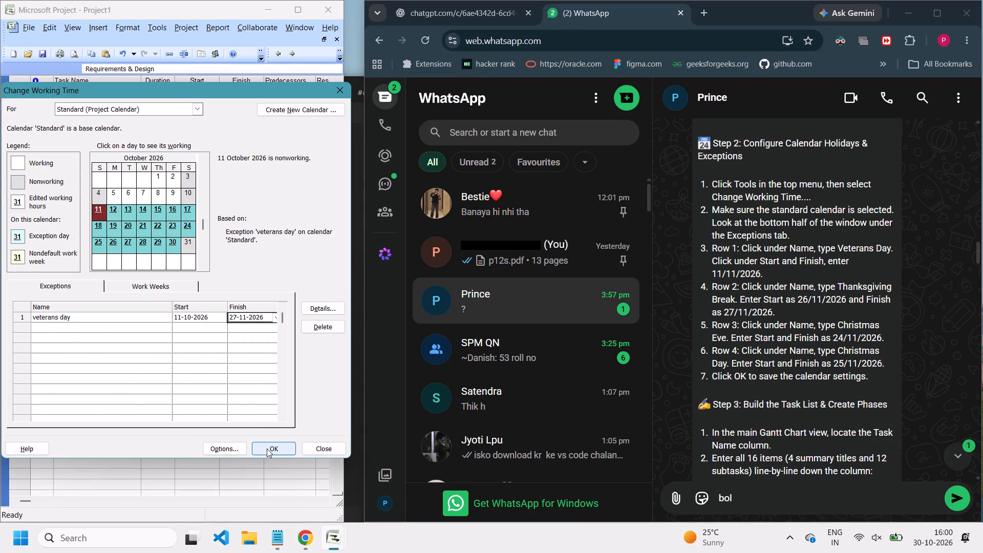
left_click(267, 449)
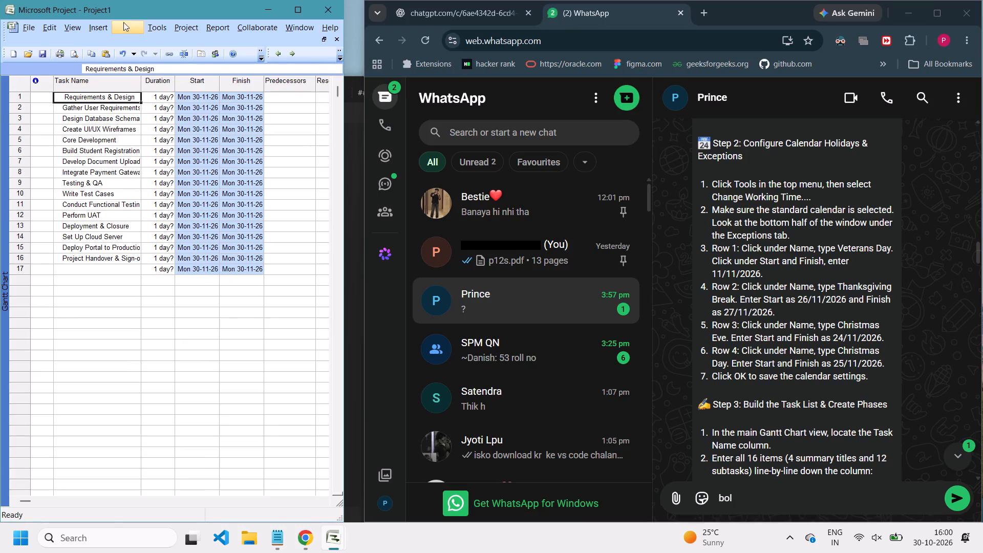
Reopen the Standard calendar's working time settings and enter an exception named thanksgiving break in the second row.
left_click(153, 27)
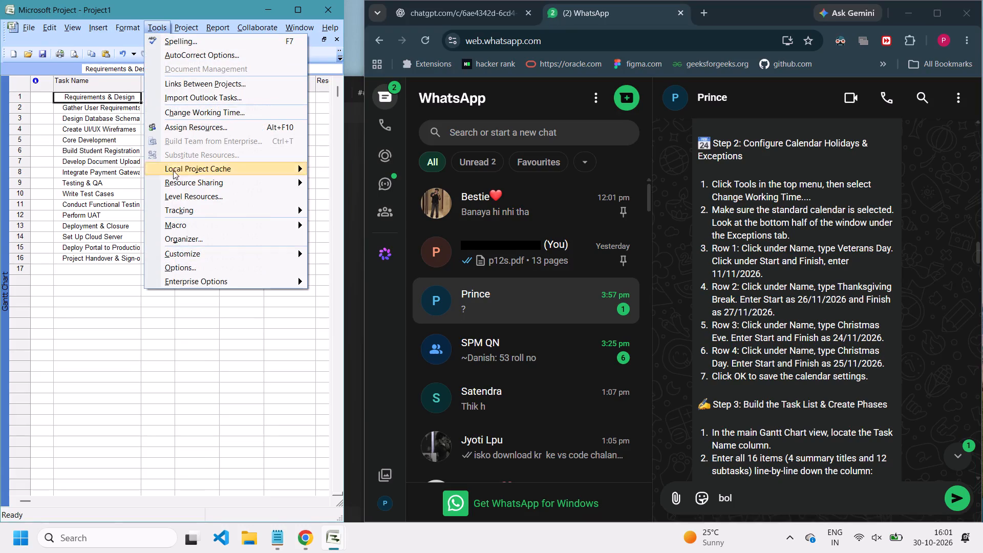
left_click(177, 112)
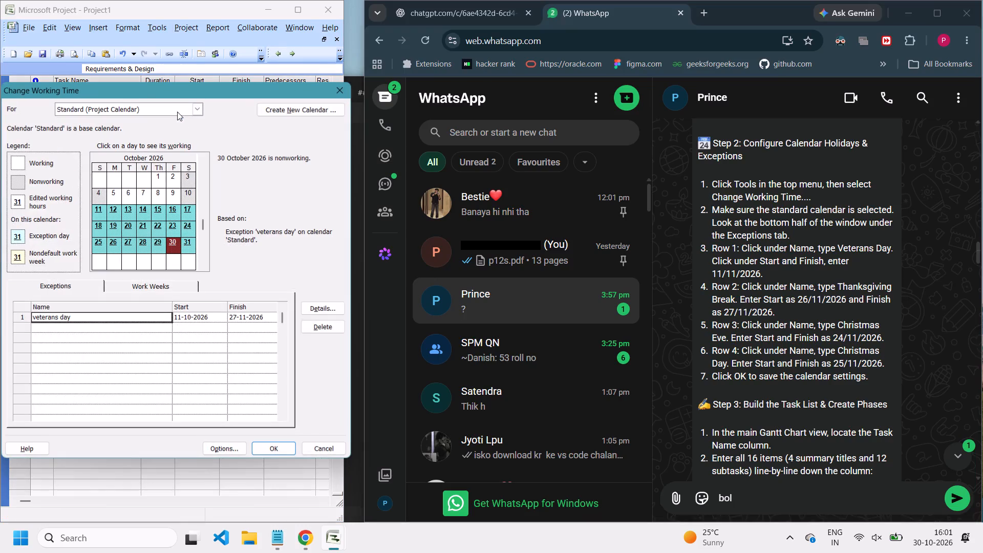
left_click(63, 287)
left_click(46, 329)
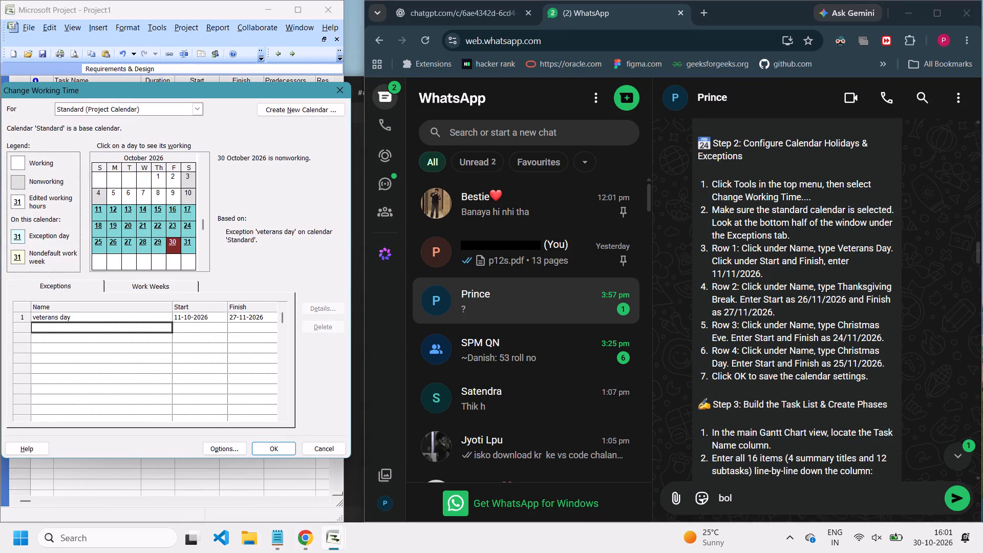
type("than")
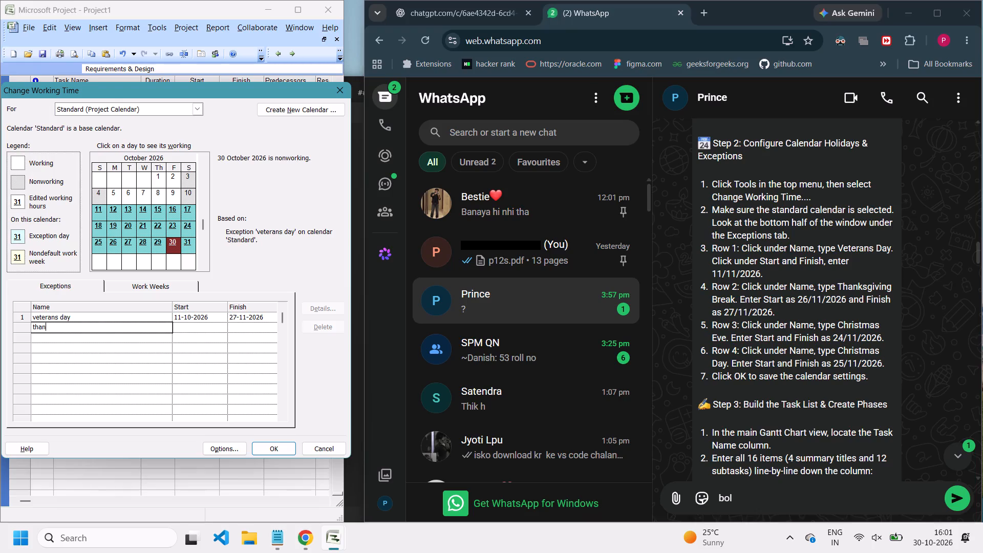
type("ks")
type("givinf")
key("BackSpace")
key("g")
key("space")
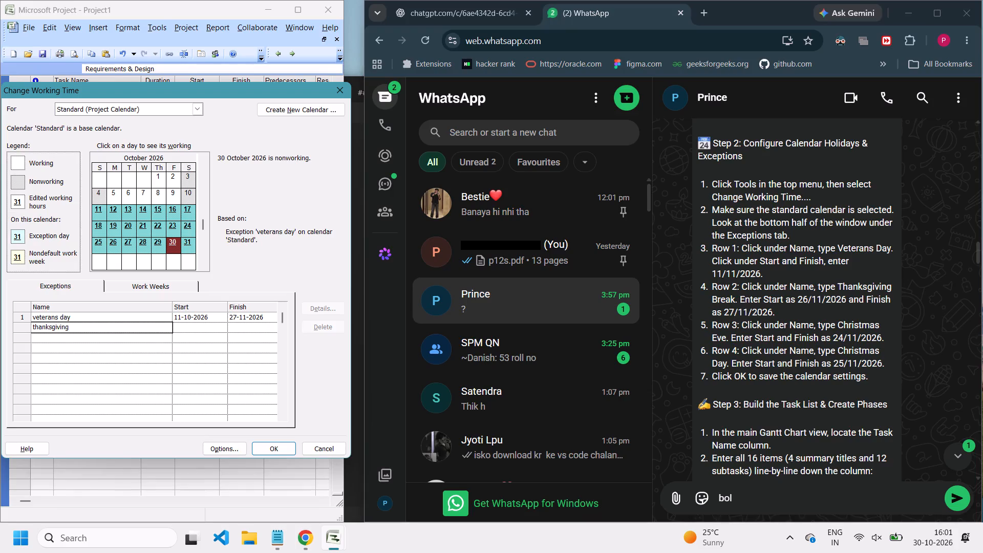
type("break")
Set the thanksgiving break exception to start on 26-11-2026 and finish on 27-11-2026.
left_click(193, 330)
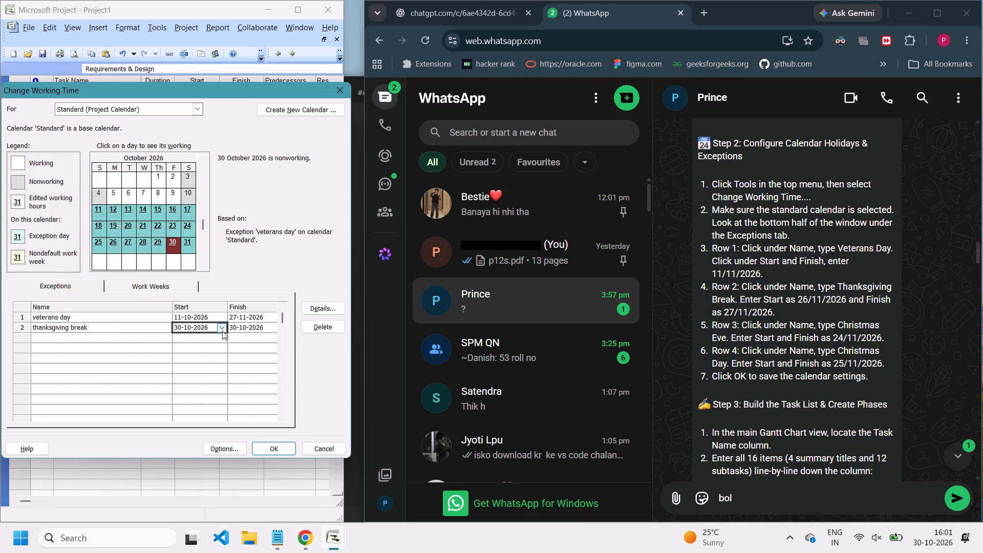
left_click(224, 328)
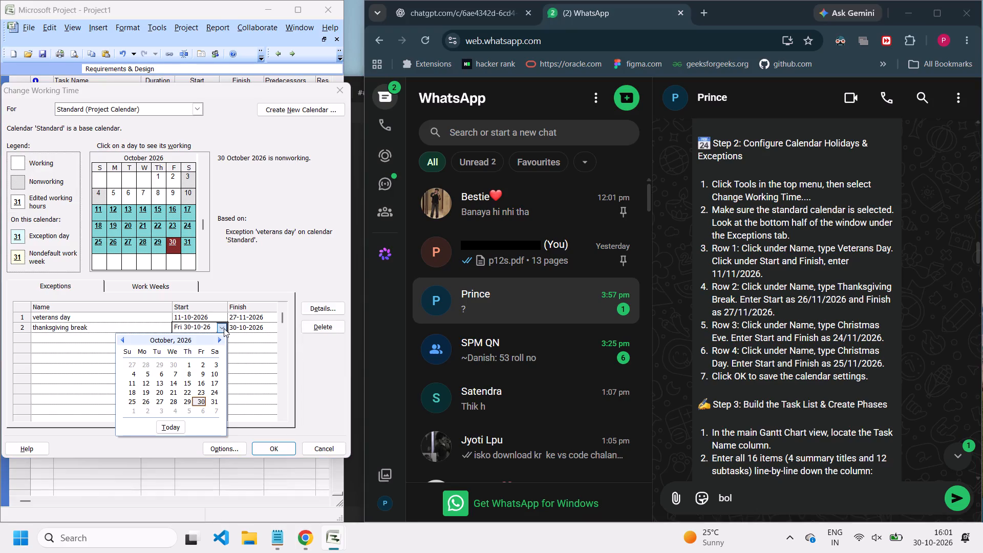
left_click(220, 338)
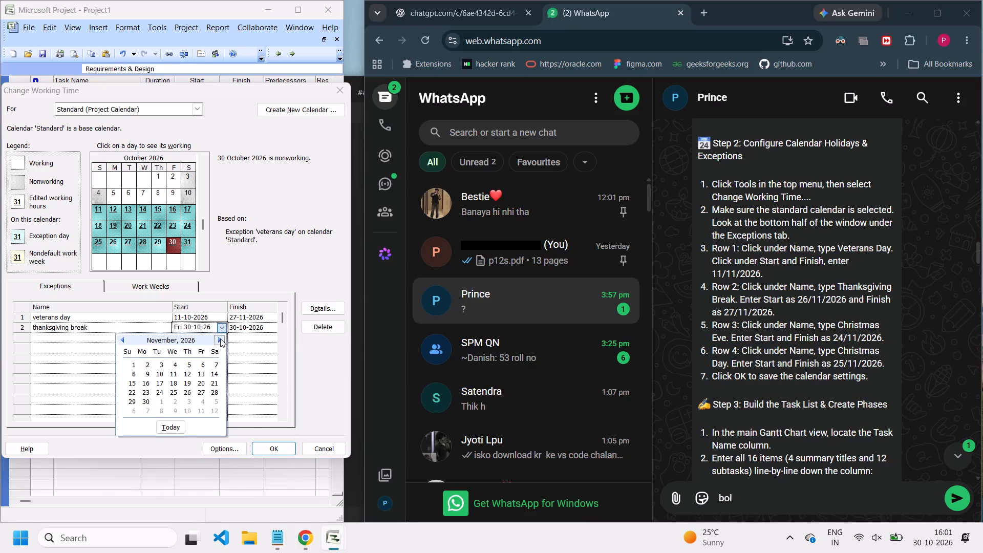
left_click(187, 393)
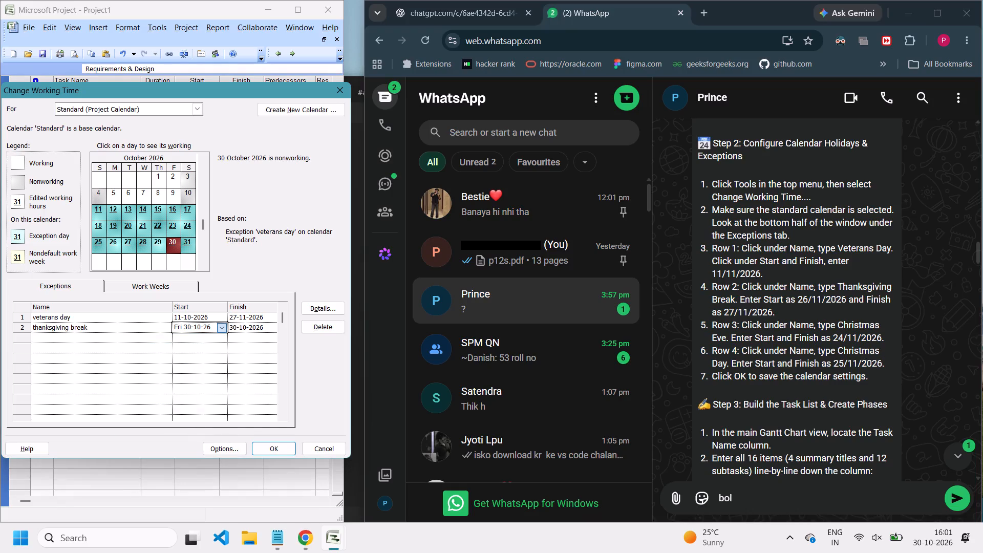
left_click(272, 328)
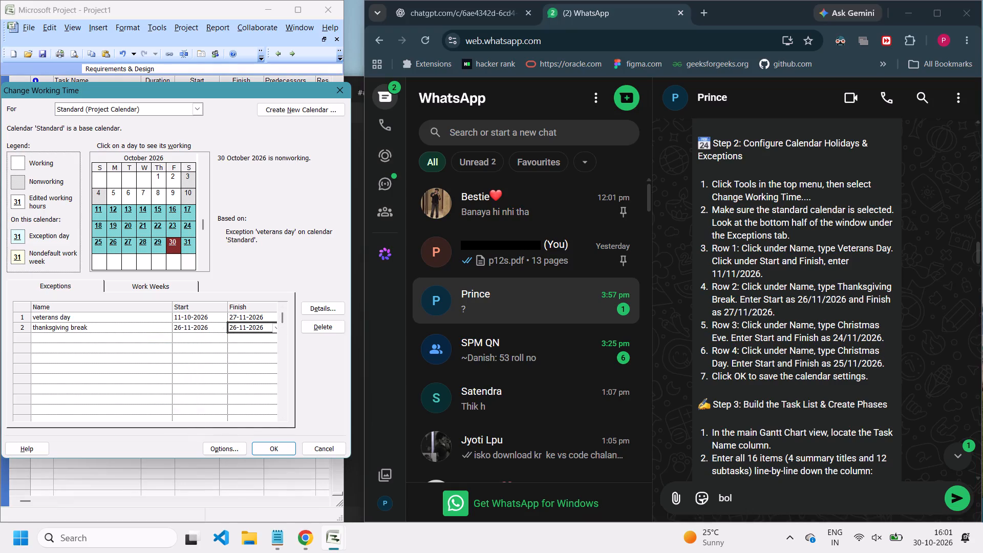
left_click(274, 328)
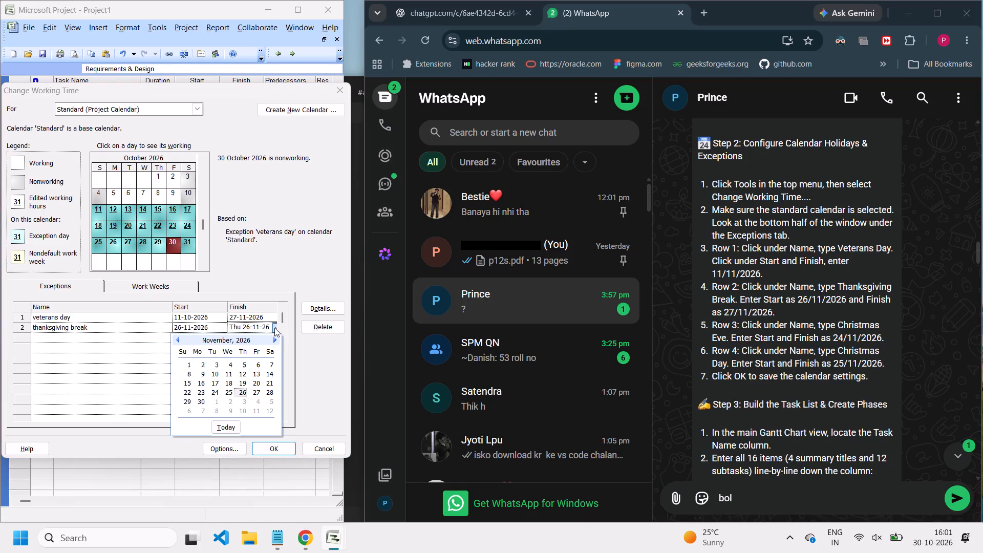
left_click(255, 394)
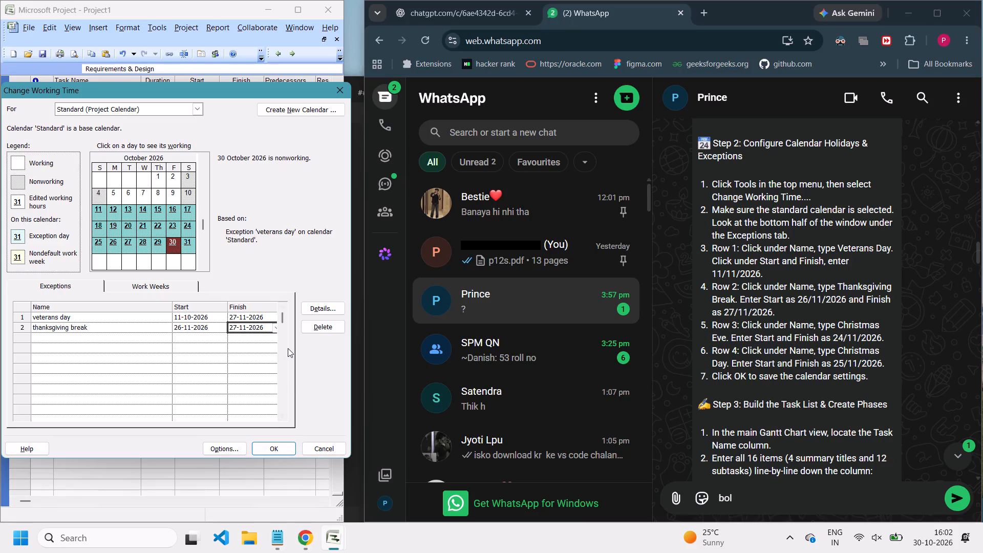
Open the thanksgiving break exception's details, choose 26-11-26 as its start date, and try to apply the daily recurrence.
left_click(311, 307)
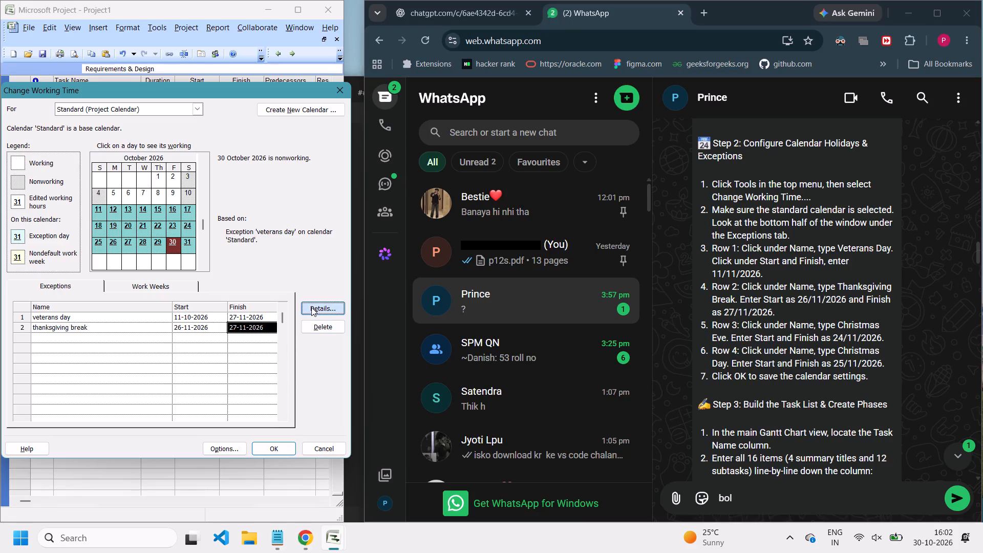
left_click(311, 307)
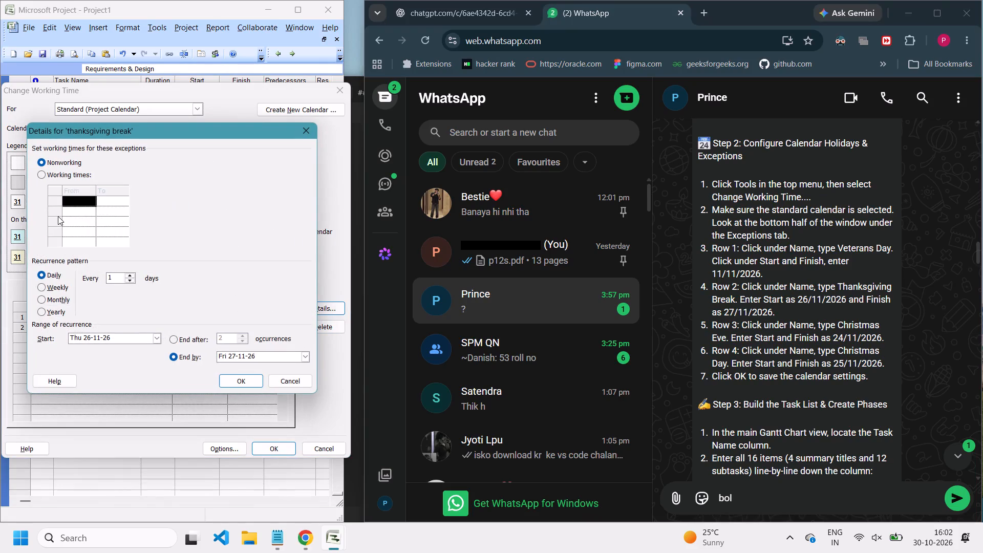
left_click(99, 339)
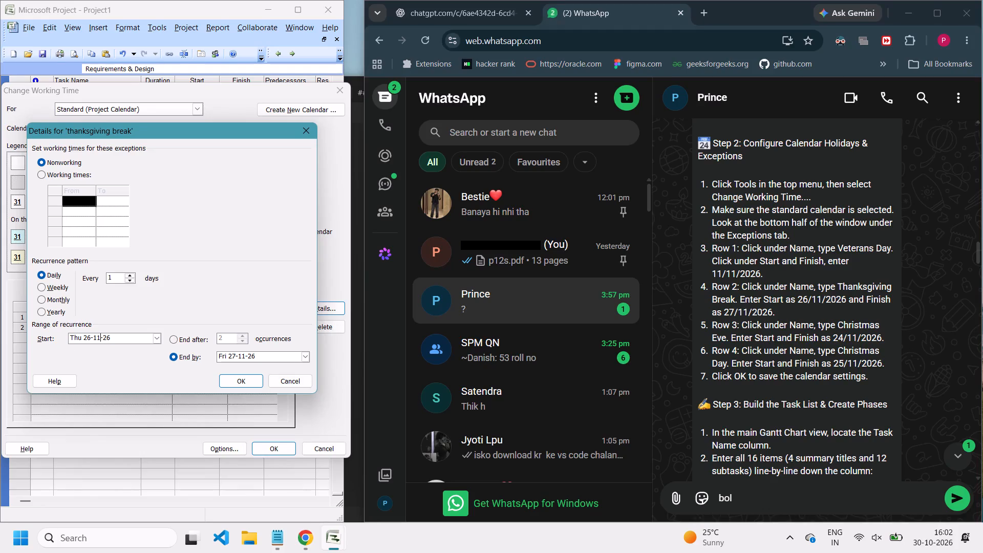
left_click(158, 339)
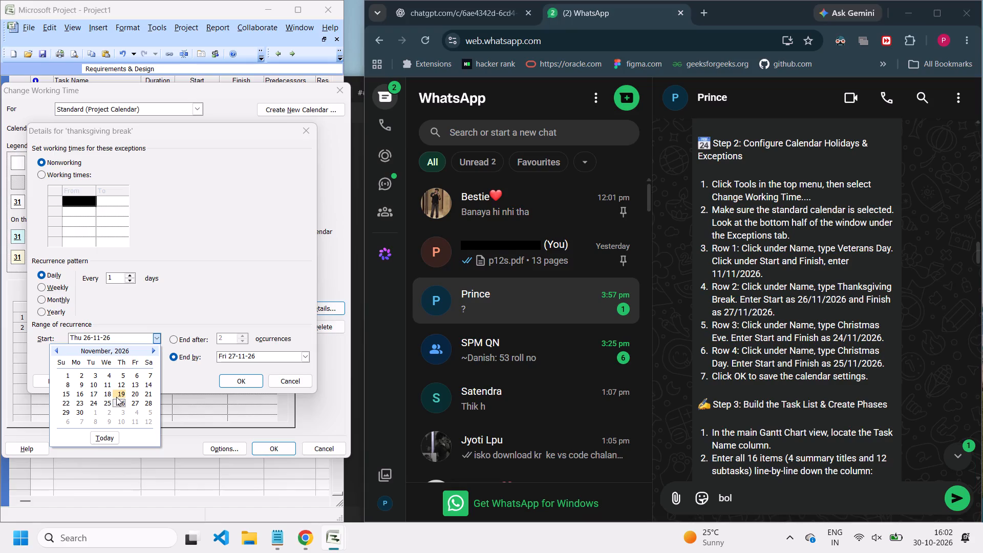
left_click(122, 403)
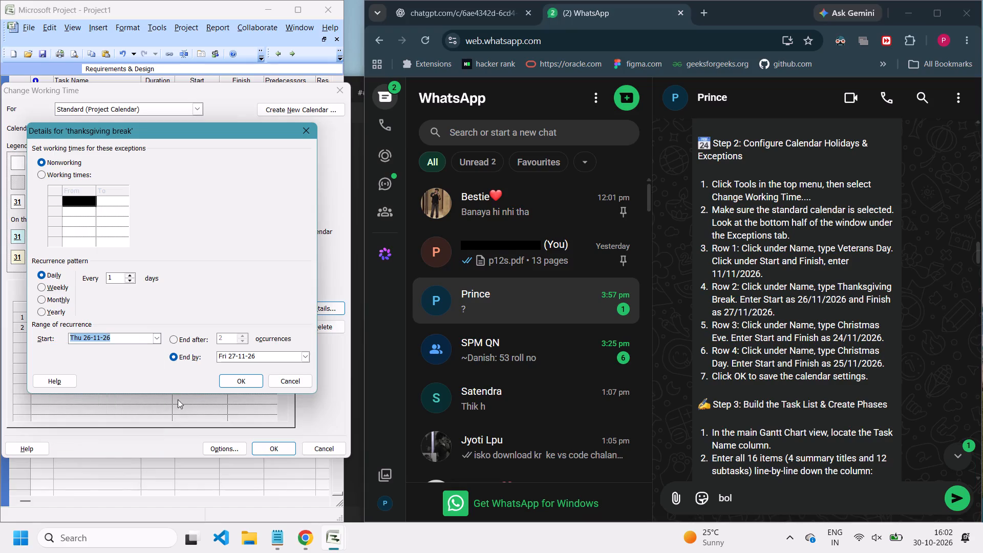
left_click(238, 381)
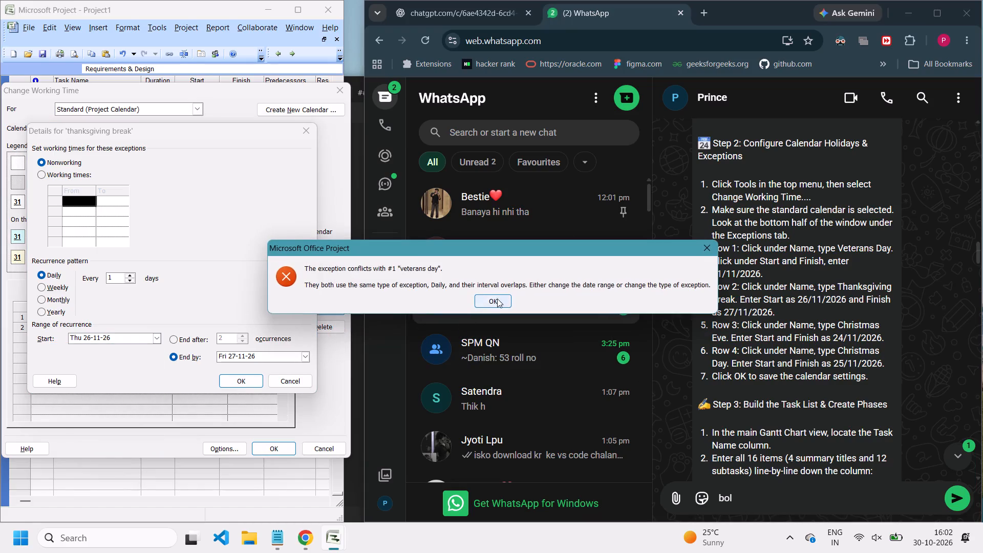
left_click(497, 299)
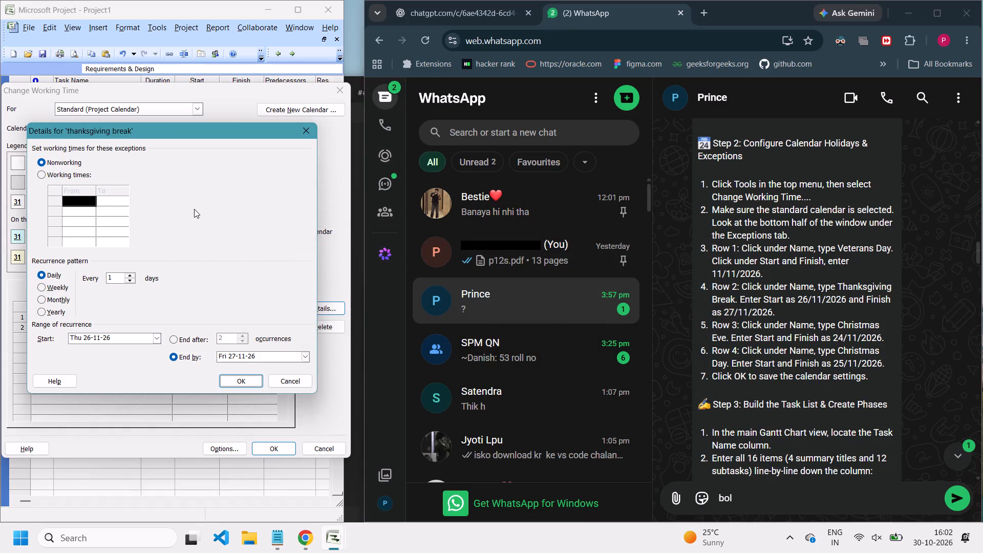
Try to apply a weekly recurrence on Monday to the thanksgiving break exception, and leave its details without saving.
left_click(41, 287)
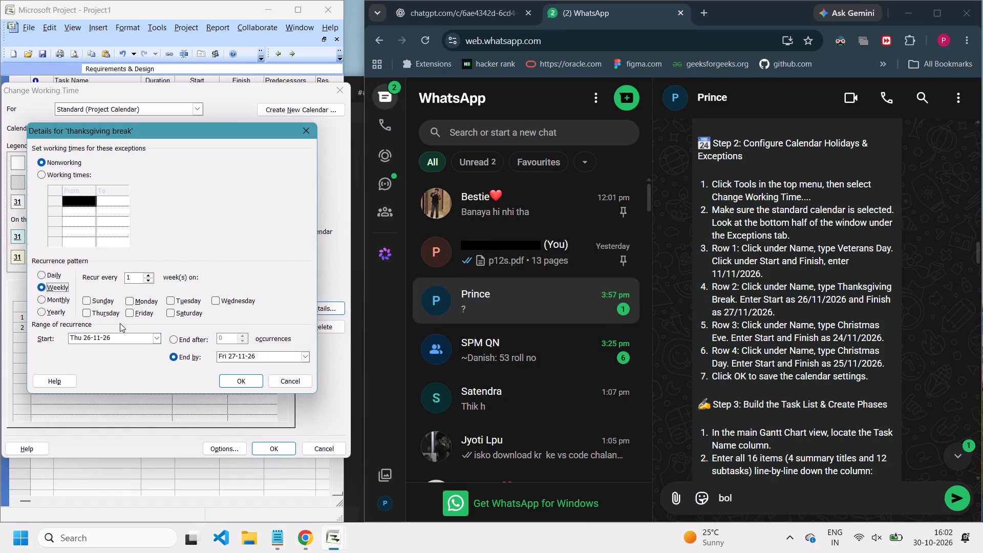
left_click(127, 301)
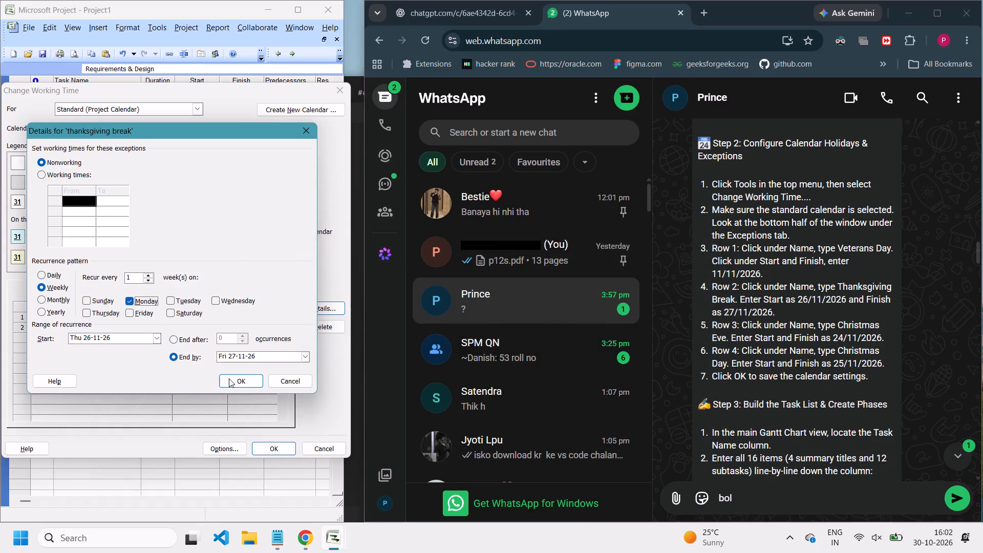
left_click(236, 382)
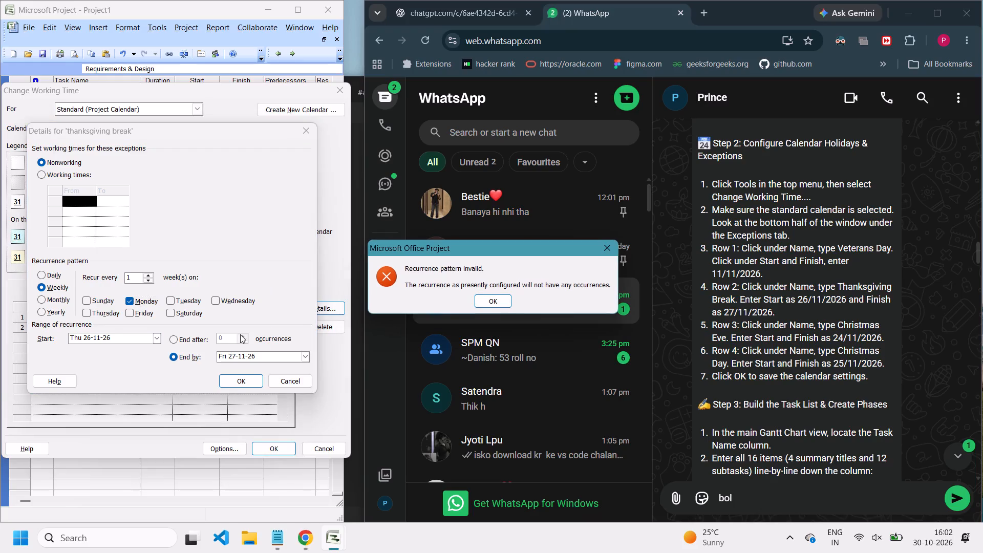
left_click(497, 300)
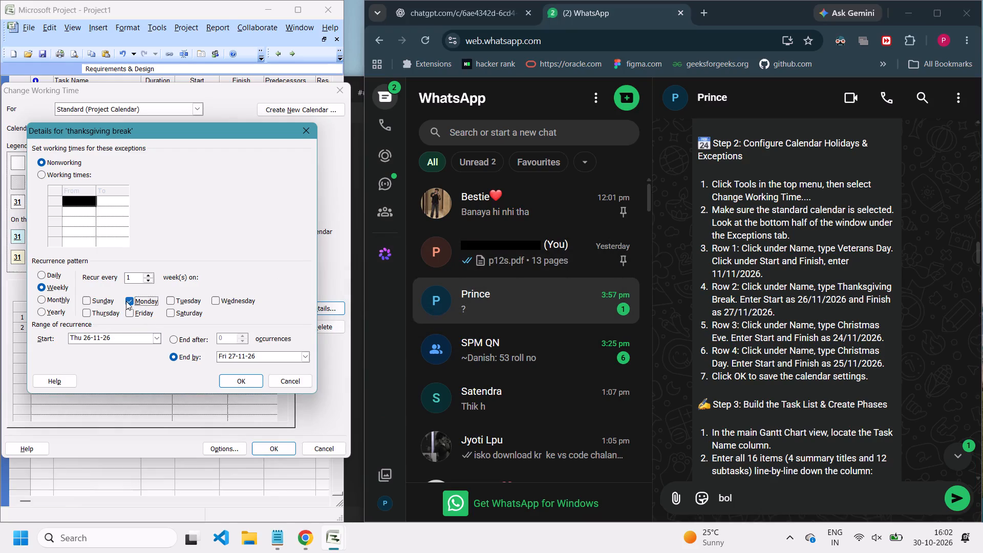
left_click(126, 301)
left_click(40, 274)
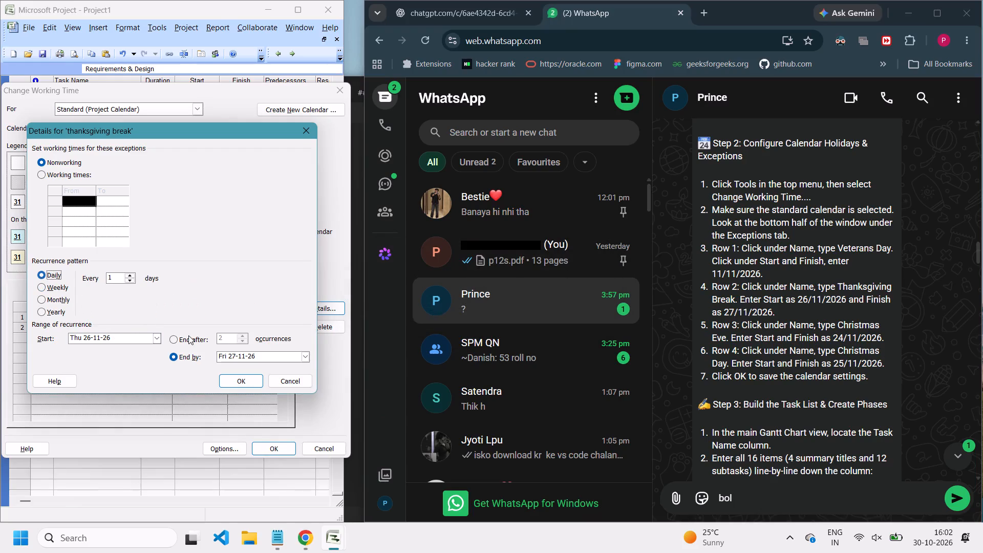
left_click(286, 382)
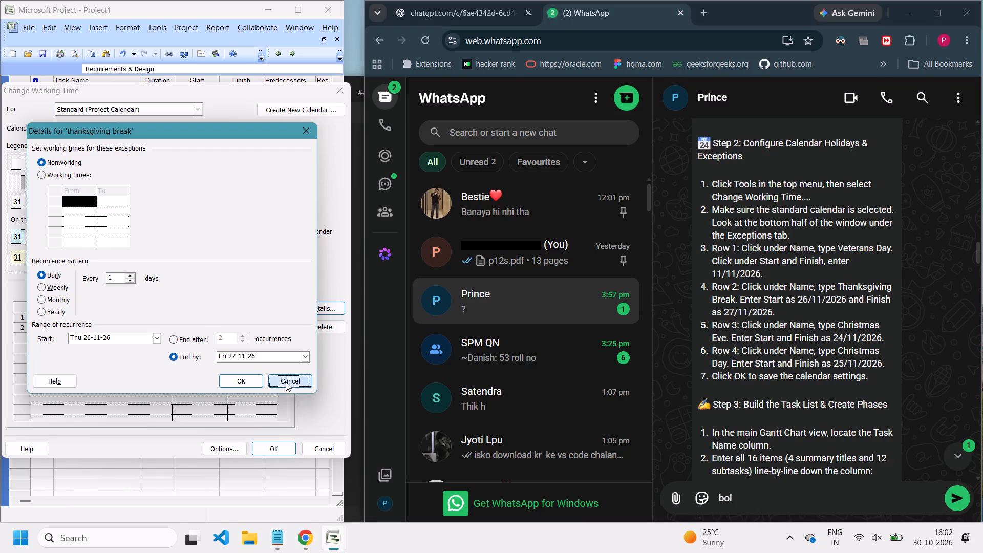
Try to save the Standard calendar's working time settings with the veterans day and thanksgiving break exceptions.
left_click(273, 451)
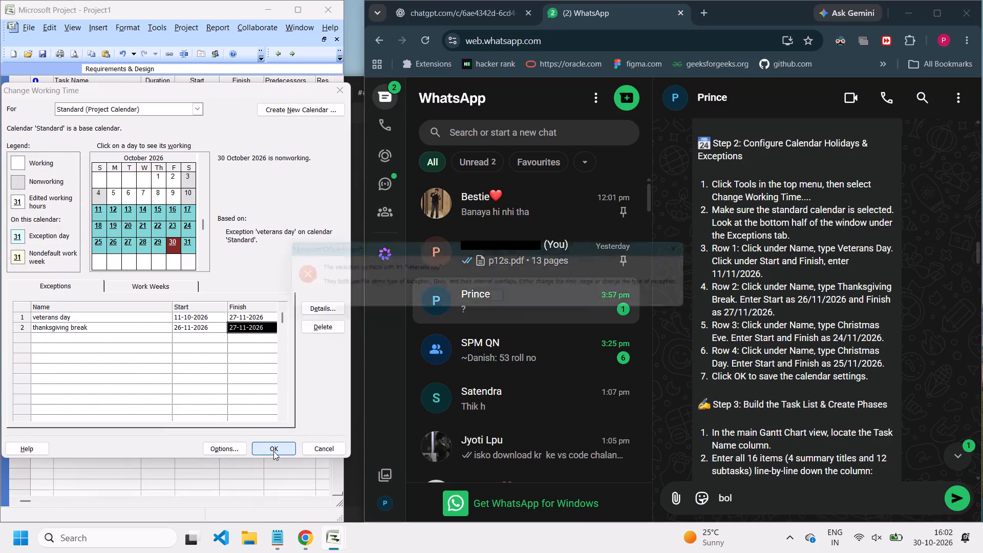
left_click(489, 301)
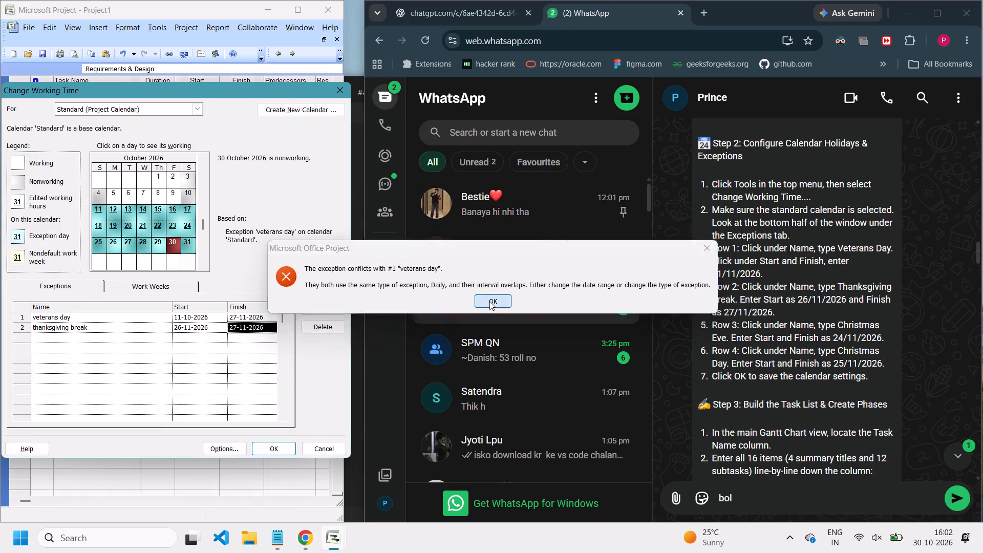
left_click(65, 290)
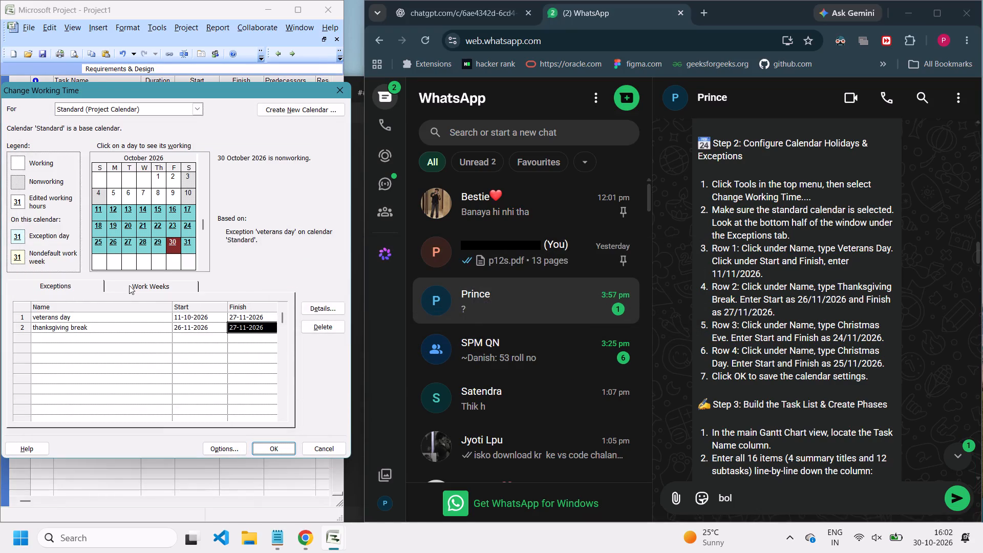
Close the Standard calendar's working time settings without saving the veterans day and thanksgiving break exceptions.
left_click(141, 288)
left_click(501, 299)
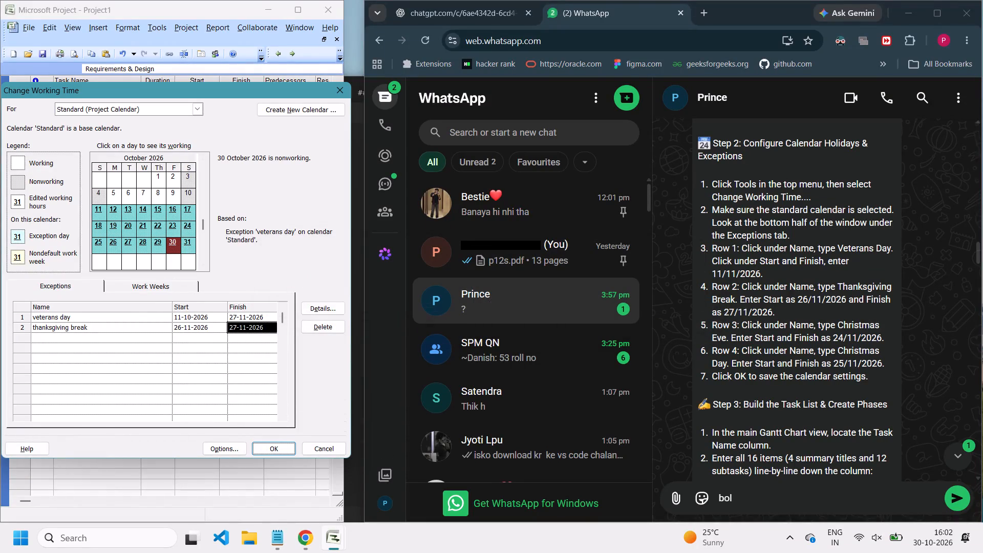
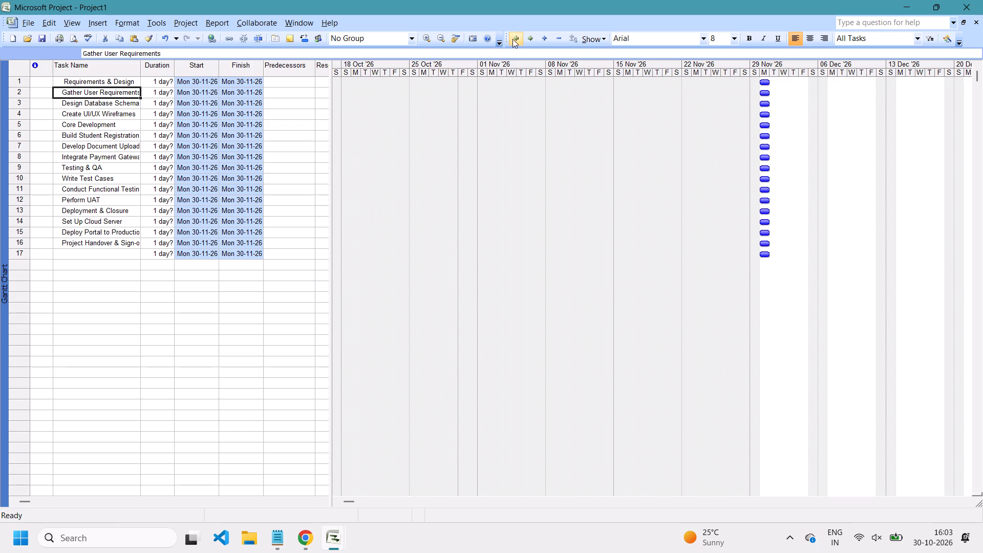
Indent Gather User Requirements and Design Database Schema as subtasks of Requirements & Design.
left_click(530, 36)
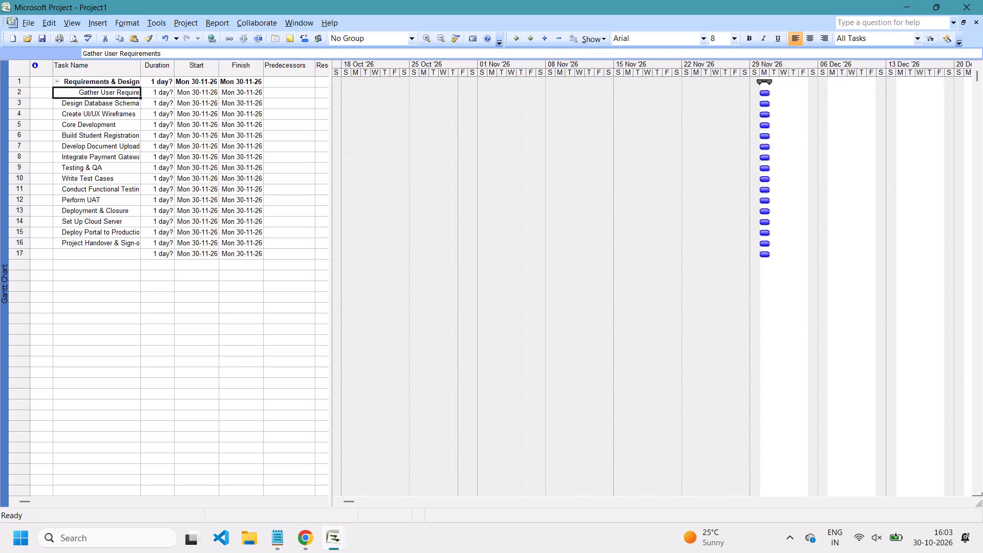
left_click(74, 105)
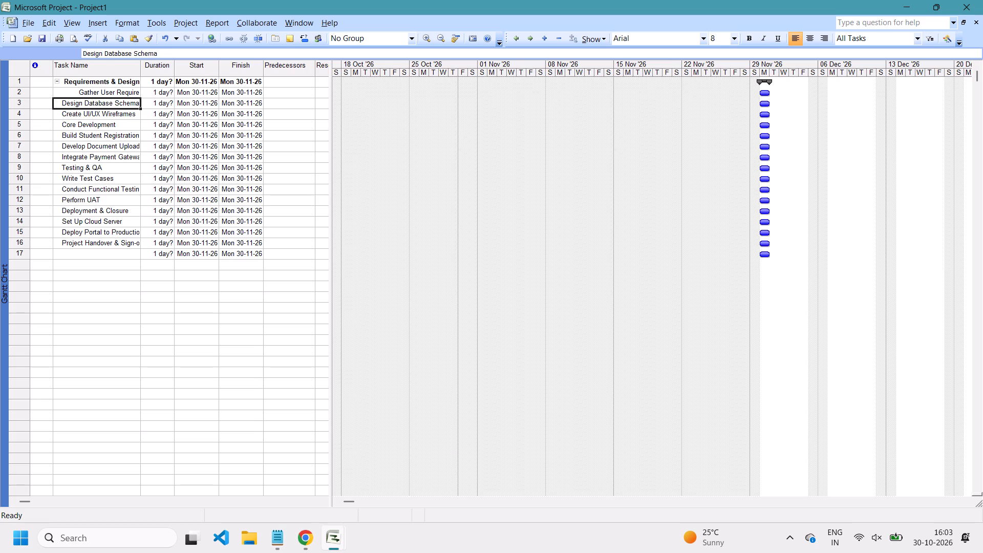
left_click(531, 40)
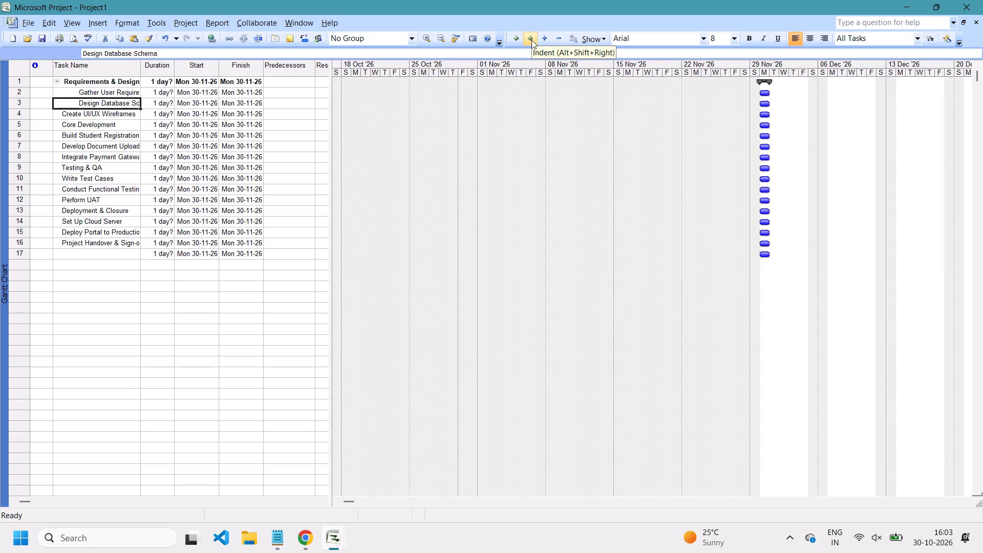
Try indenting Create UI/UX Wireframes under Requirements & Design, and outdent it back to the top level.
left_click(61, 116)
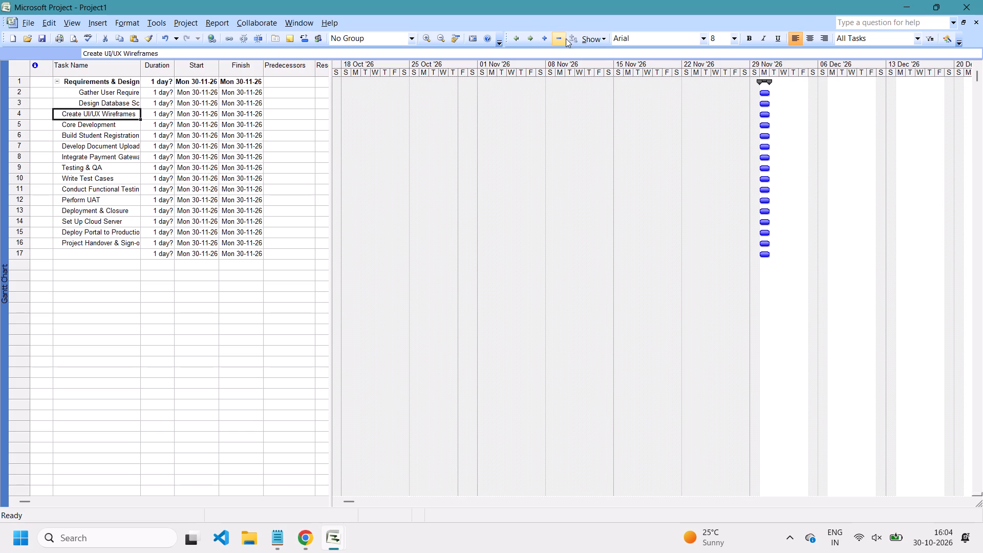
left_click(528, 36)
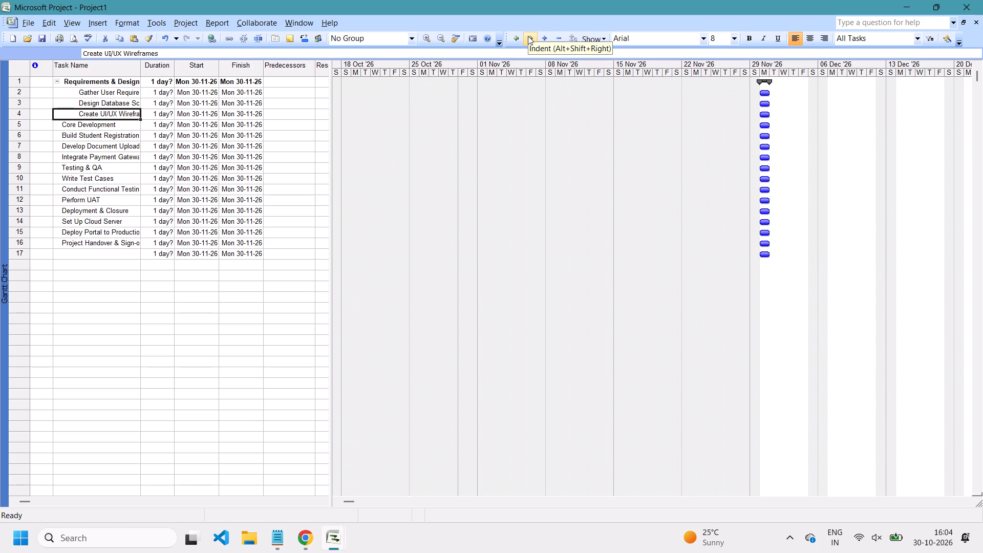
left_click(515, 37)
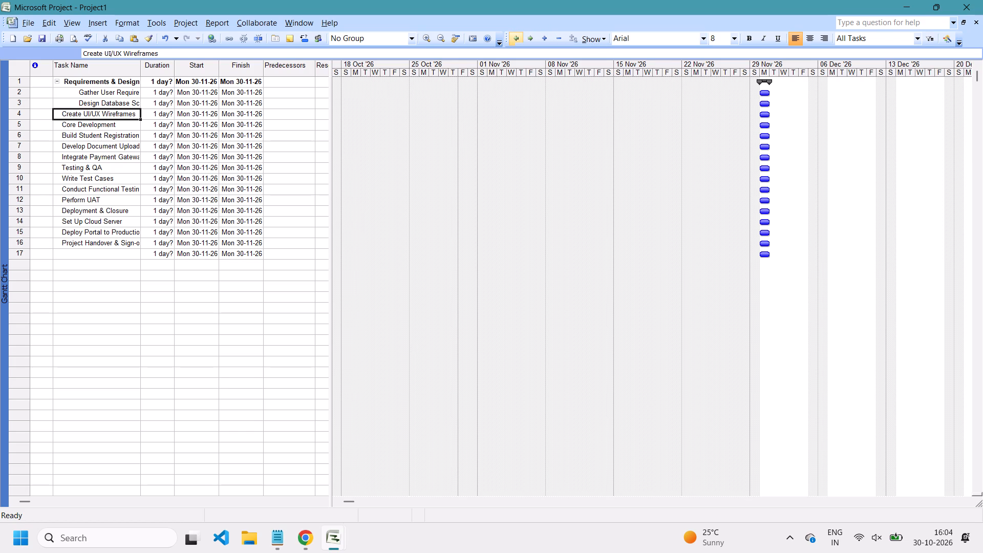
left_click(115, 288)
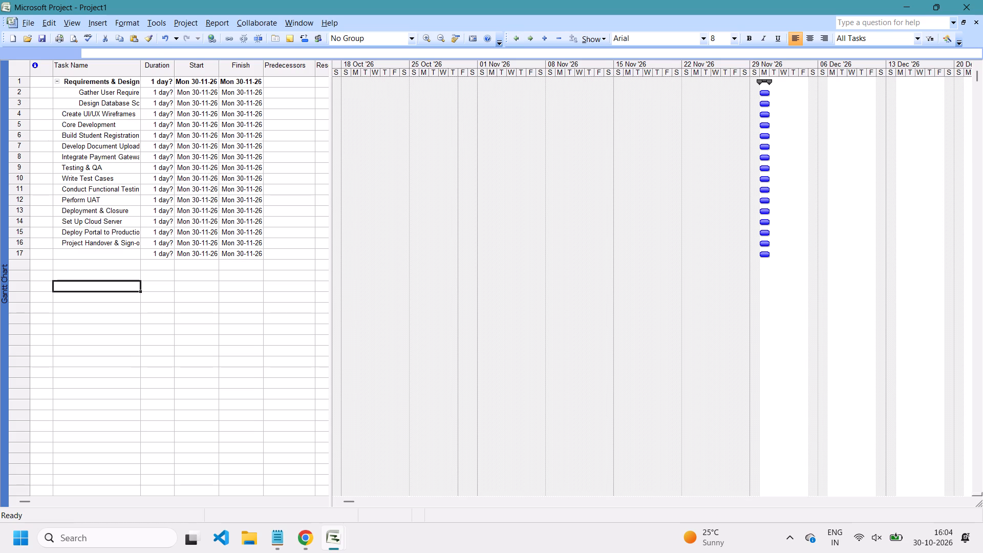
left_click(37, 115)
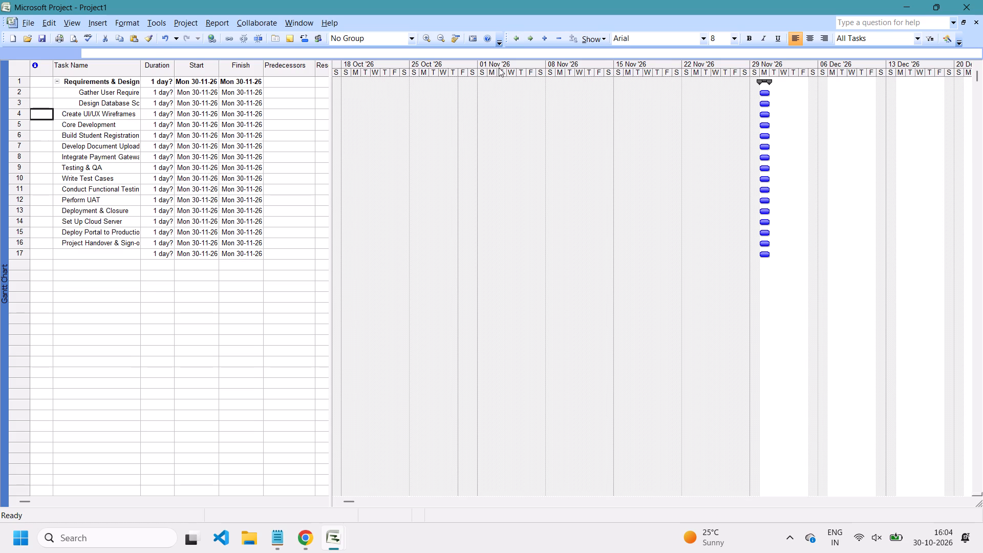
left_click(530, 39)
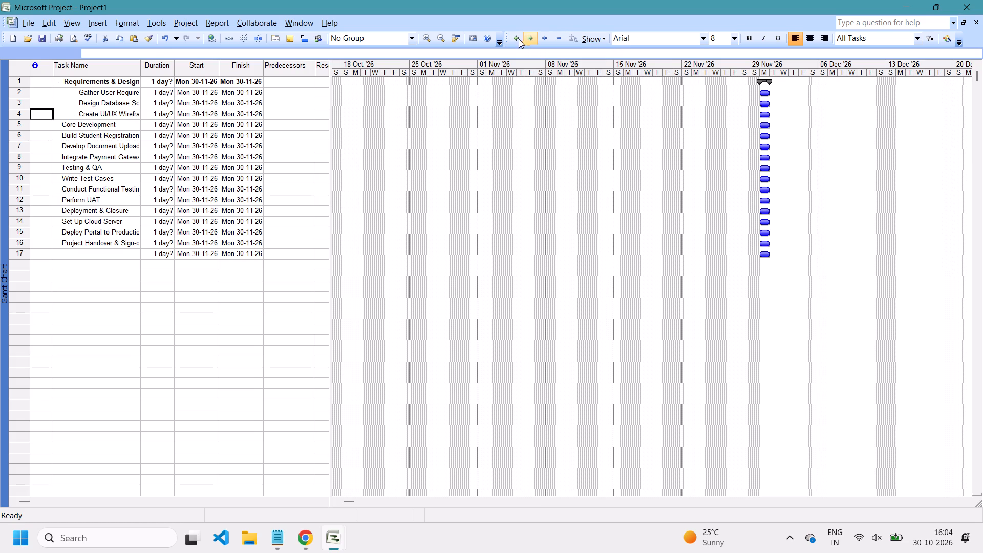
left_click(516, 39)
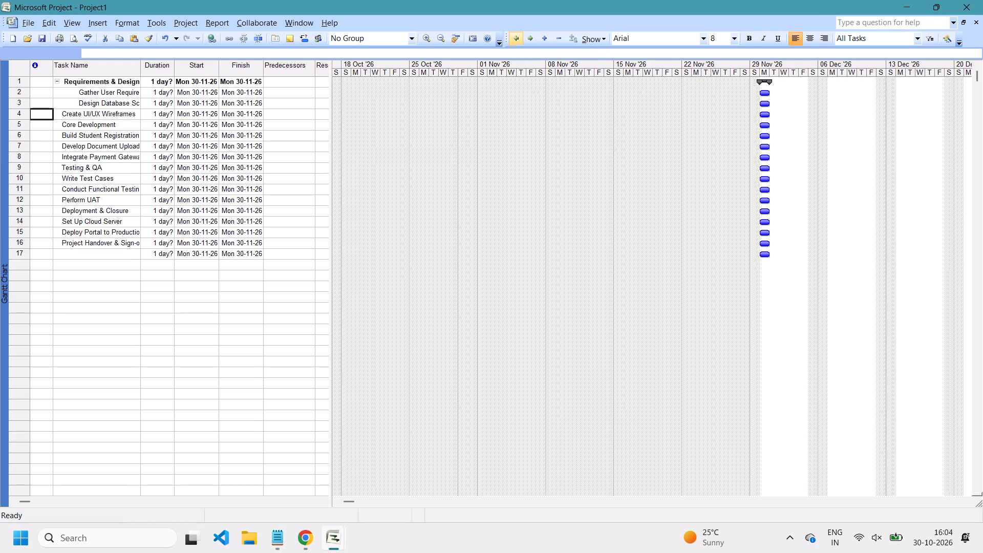
Indent Core Development, Build Student Registration and Develop Document Upload as subtasks of Create UI/UX Wireframes.
left_click(98, 124)
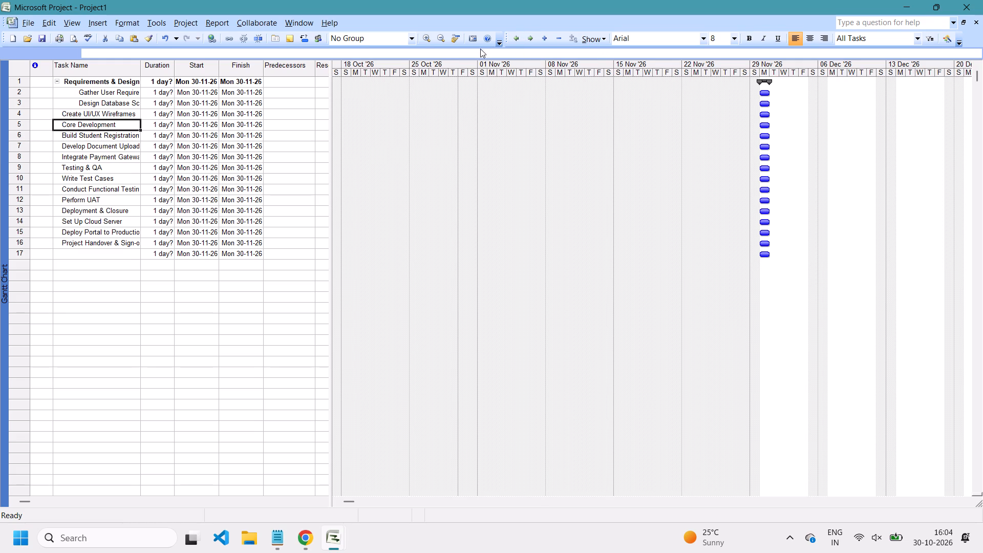
left_click(528, 40)
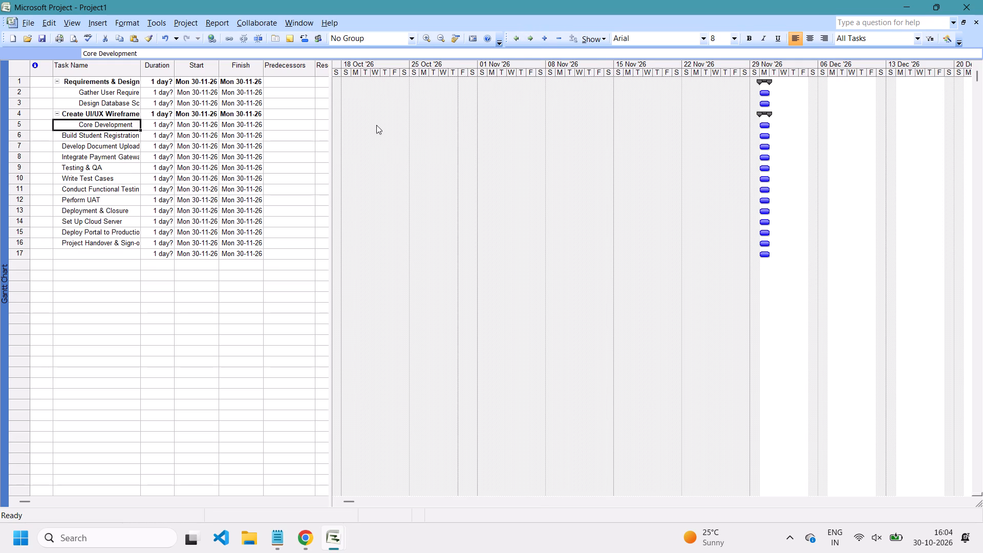
left_click(109, 137)
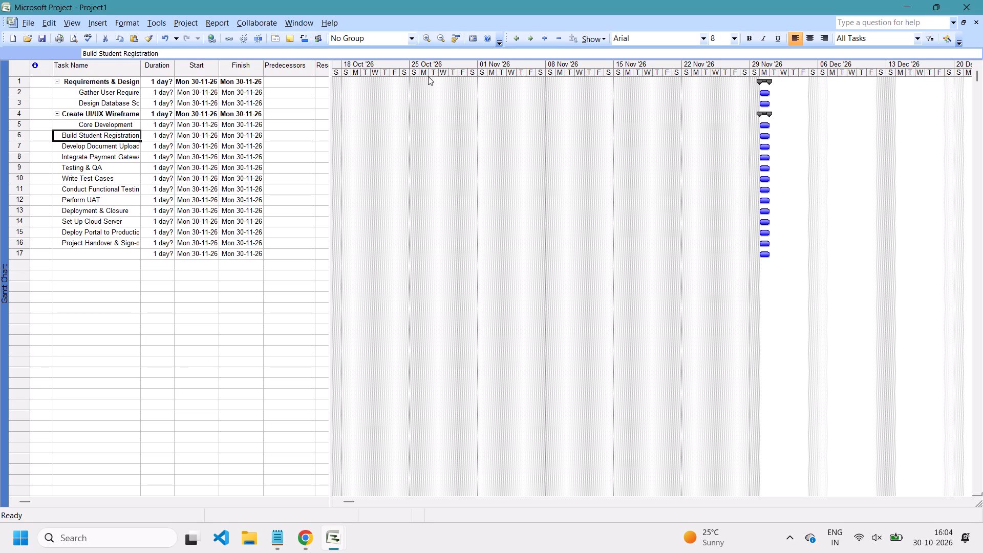
left_click(530, 38)
left_click(107, 148)
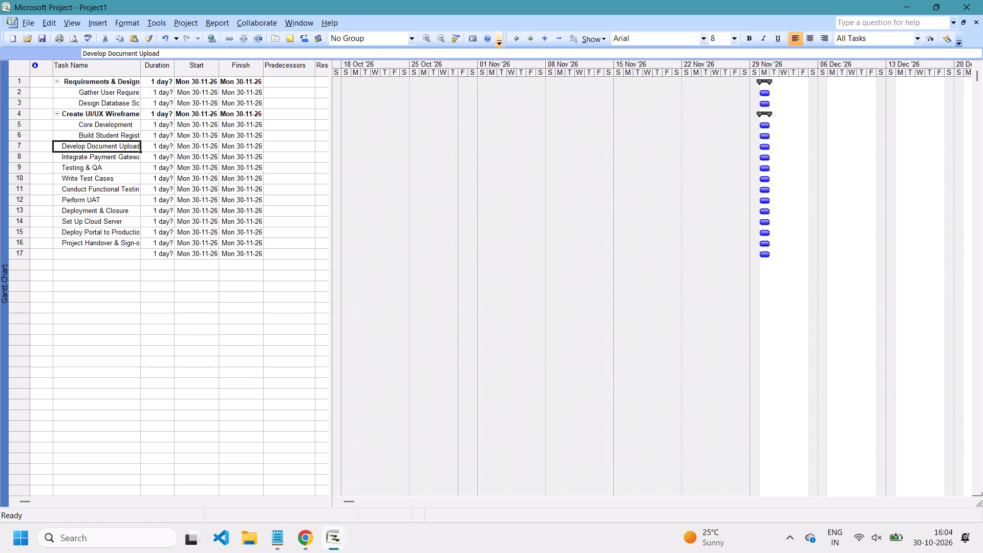
Indent Develop Document Upload as a subtask of Create UI/UX Wireframes.
left_click(531, 38)
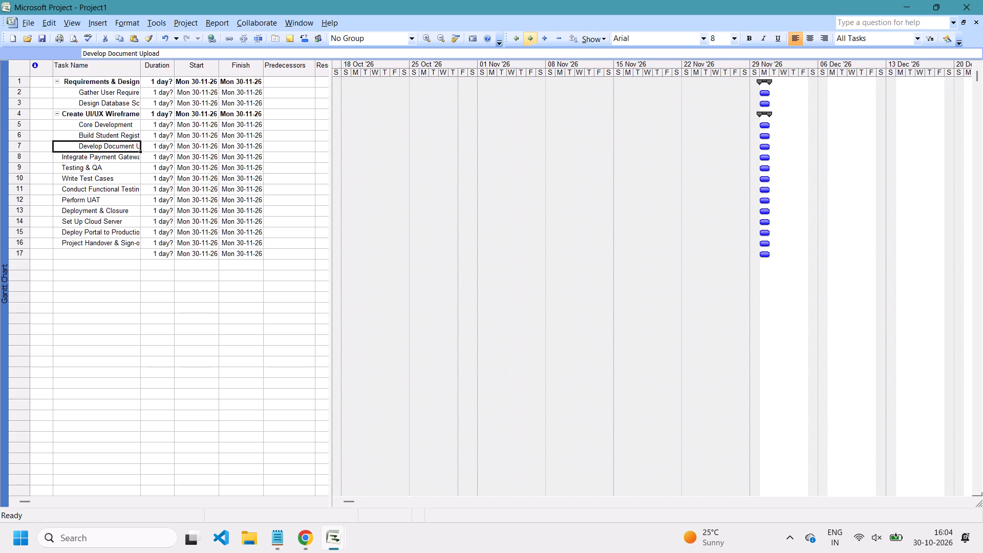
Indent Testing & QA, Write Test Cases and Conduct Functional Testing as subtasks of Integrate Payment Gateway.
left_click(62, 168)
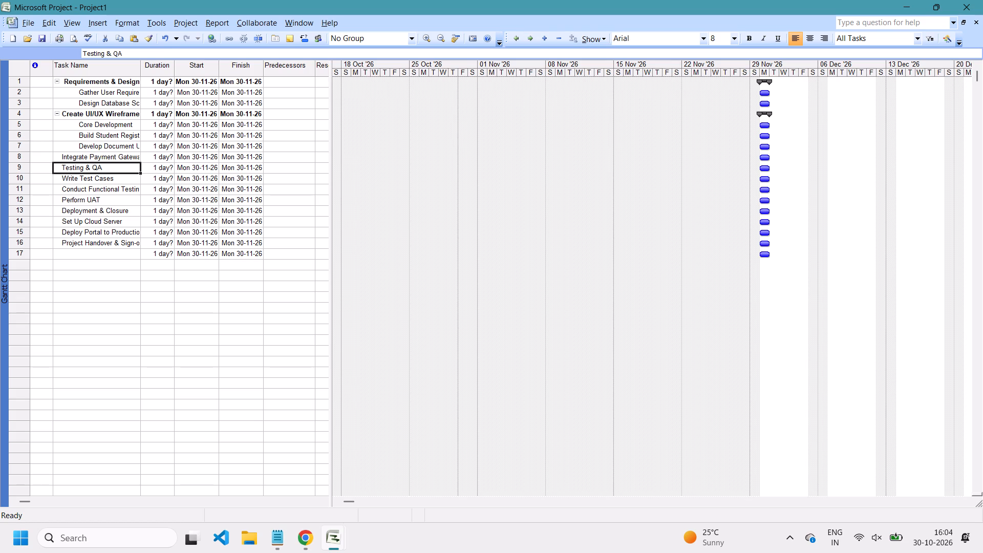
left_click(531, 39)
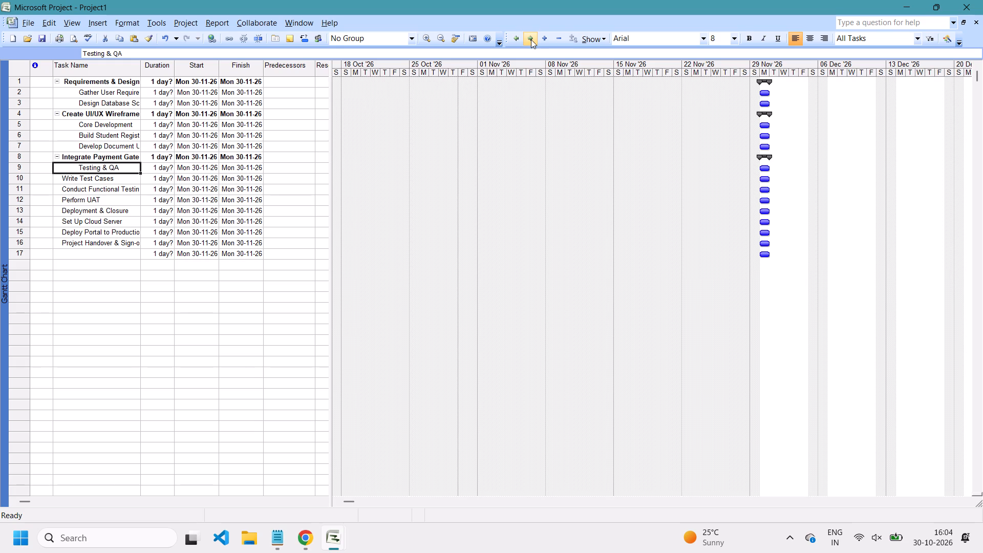
left_click(75, 182)
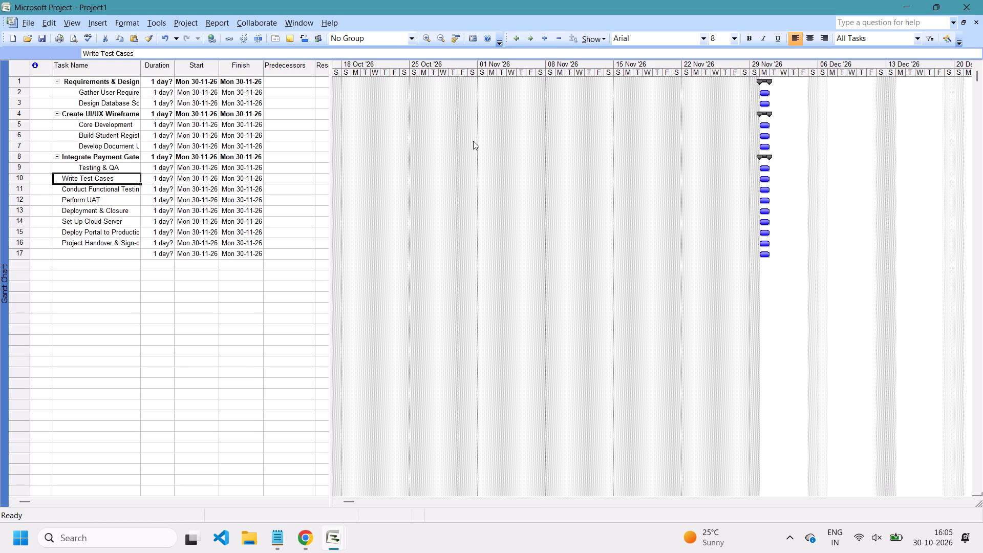
left_click(528, 41)
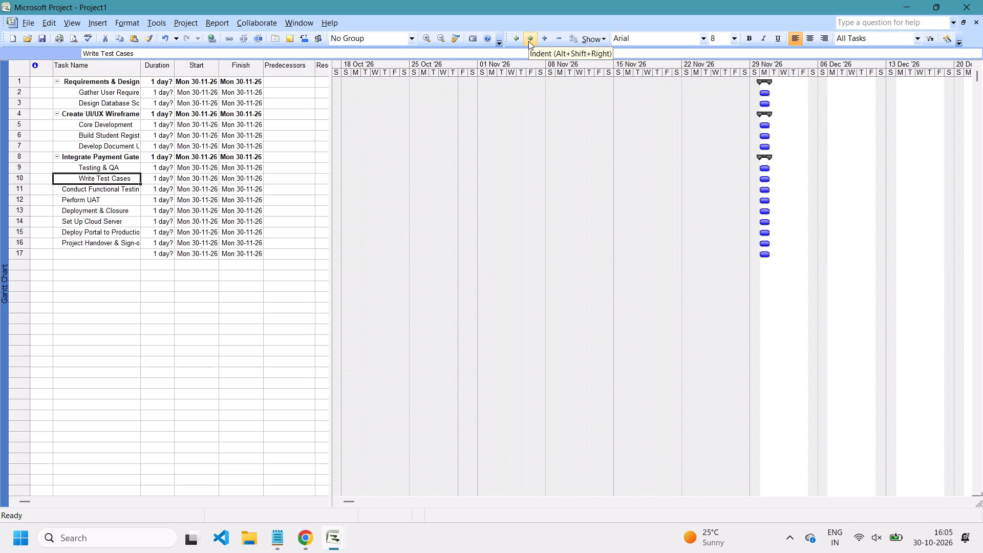
left_click(97, 189)
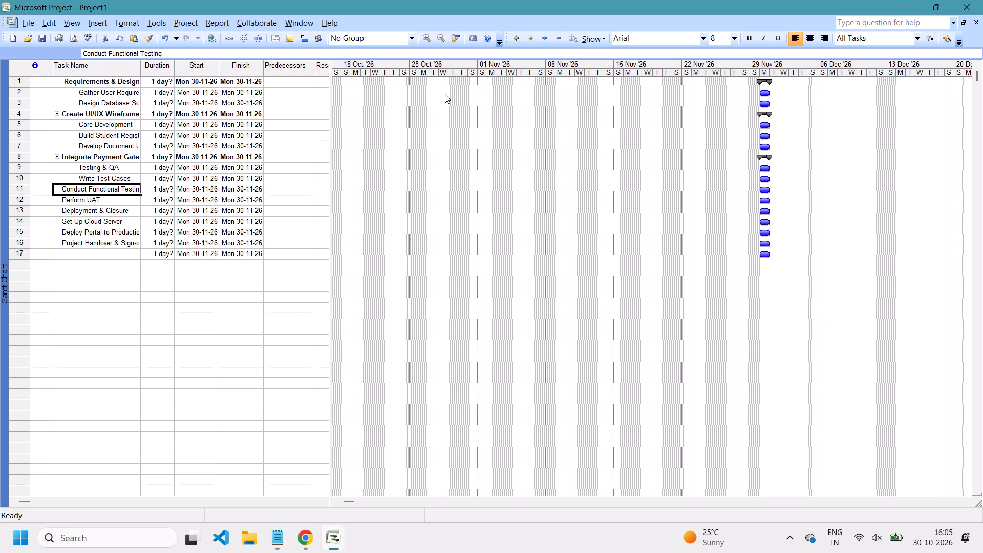
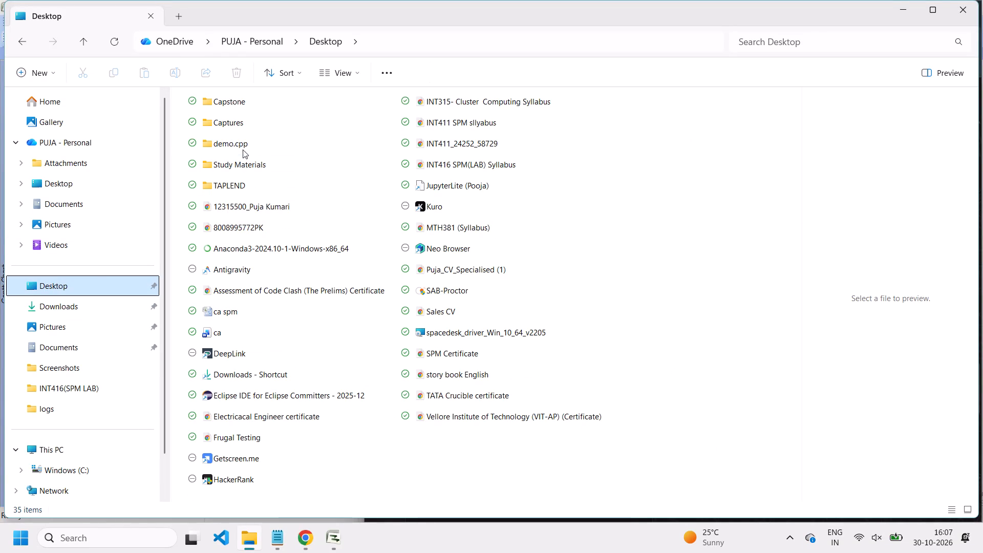
Open the Study Materials folder from the Desktop folder in File Explorer.
double_click(237, 172)
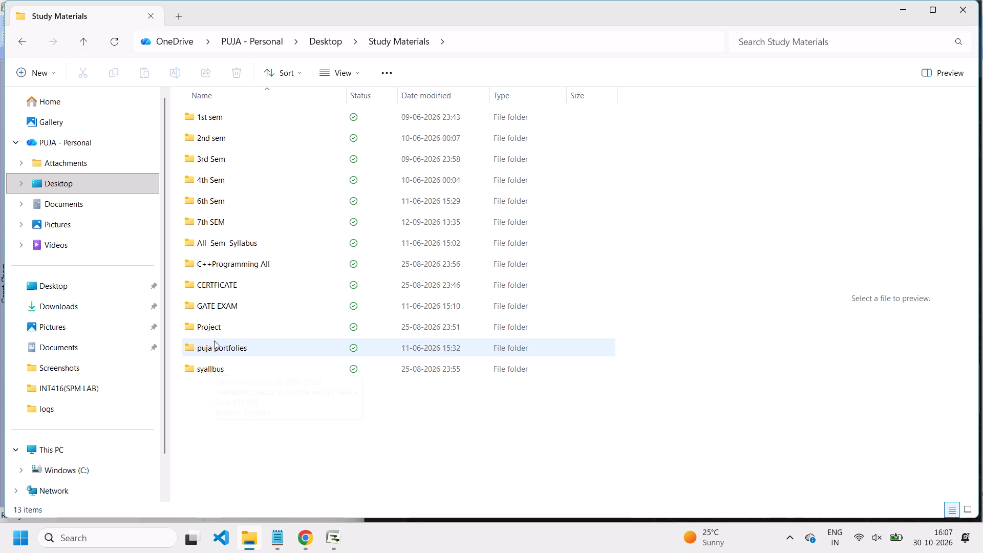
Open the shoppingxxxx project file from the INT416(SPM LAB) folder inside 7th SEM.
double_click(209, 220)
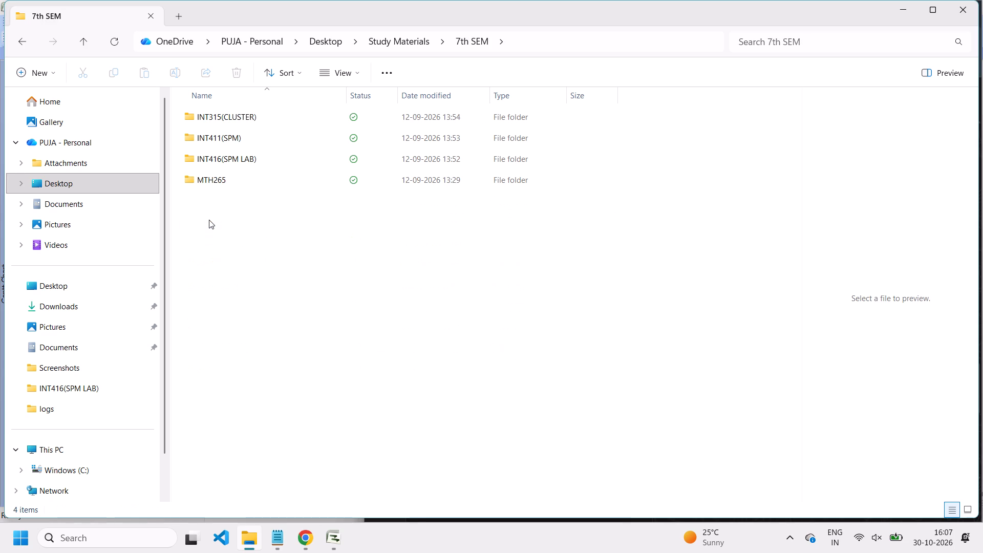
double_click(229, 156)
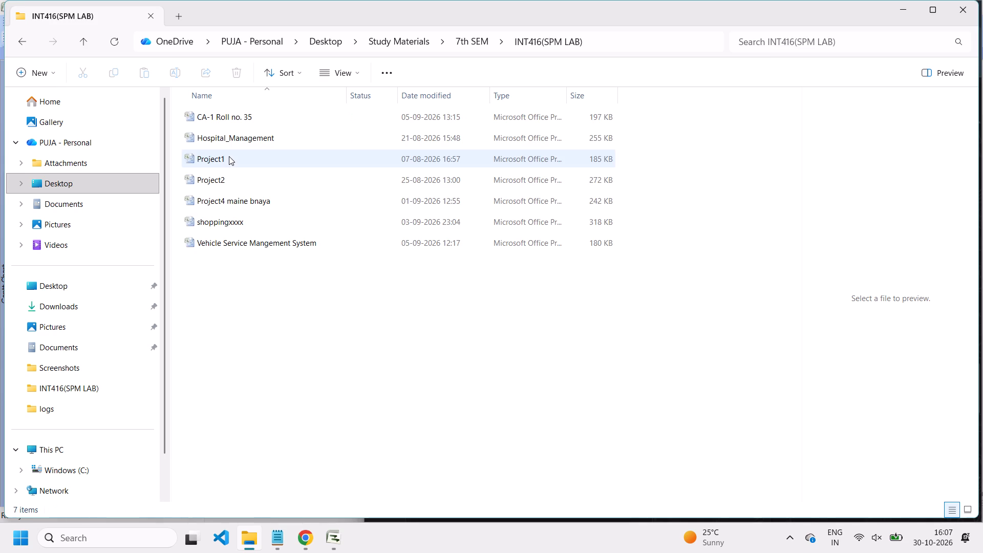
double_click(241, 223)
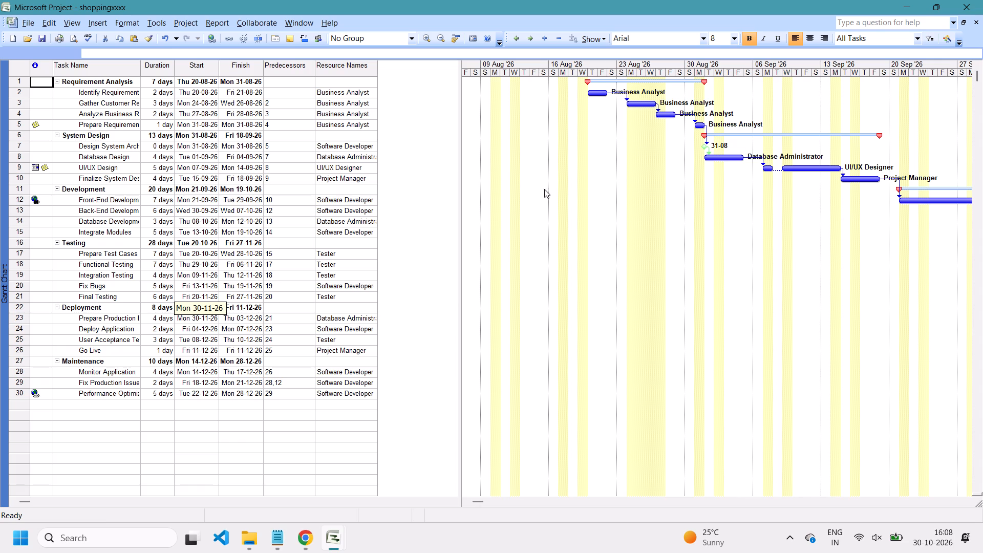
Format the shoppingxxxx Gantt chart with the Gantt Chart Wizard to display the critical path, dates on the bars and link lines between dependent tasks.
right_click(738, 120)
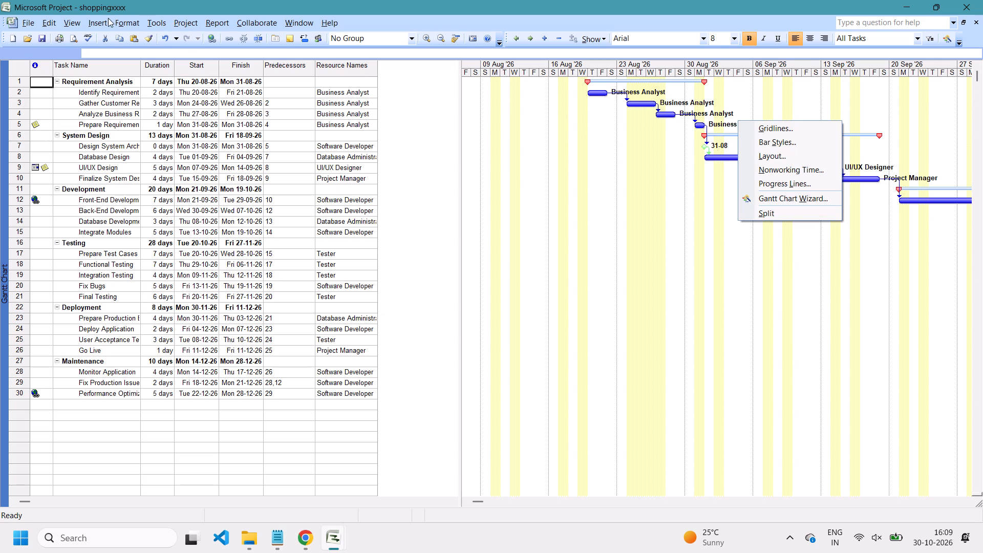
left_click(87, 22)
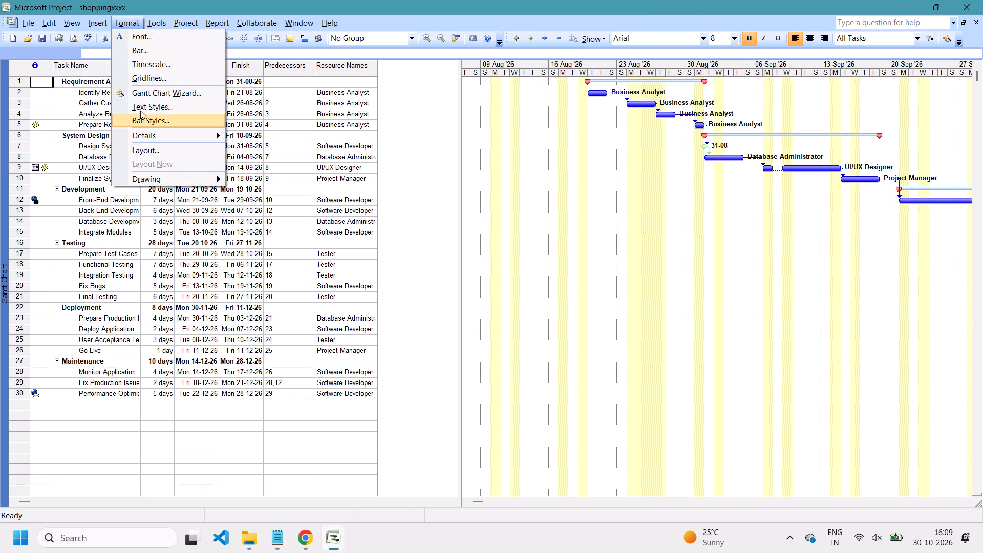
left_click(151, 91)
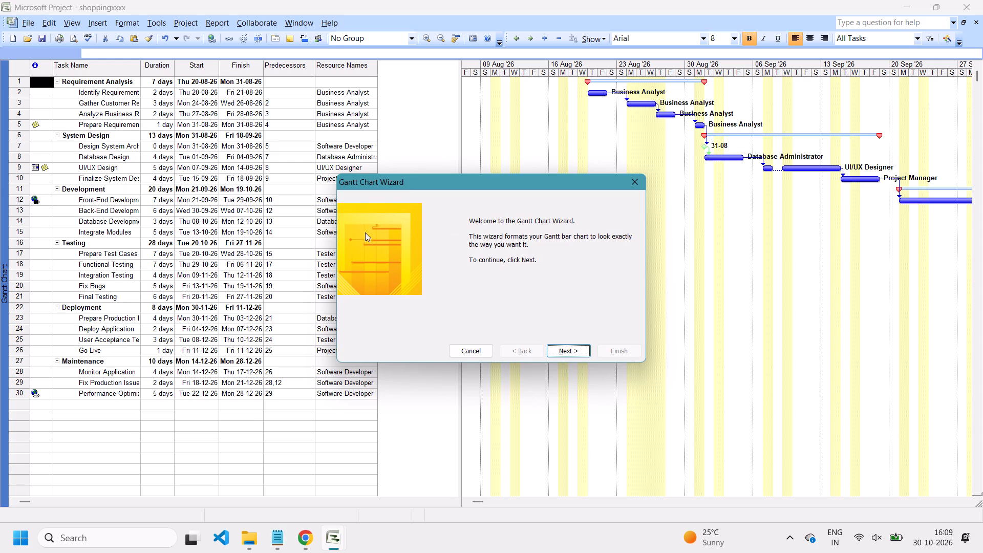
left_click_drag(639, 182, 713, 307)
left_click(569, 356)
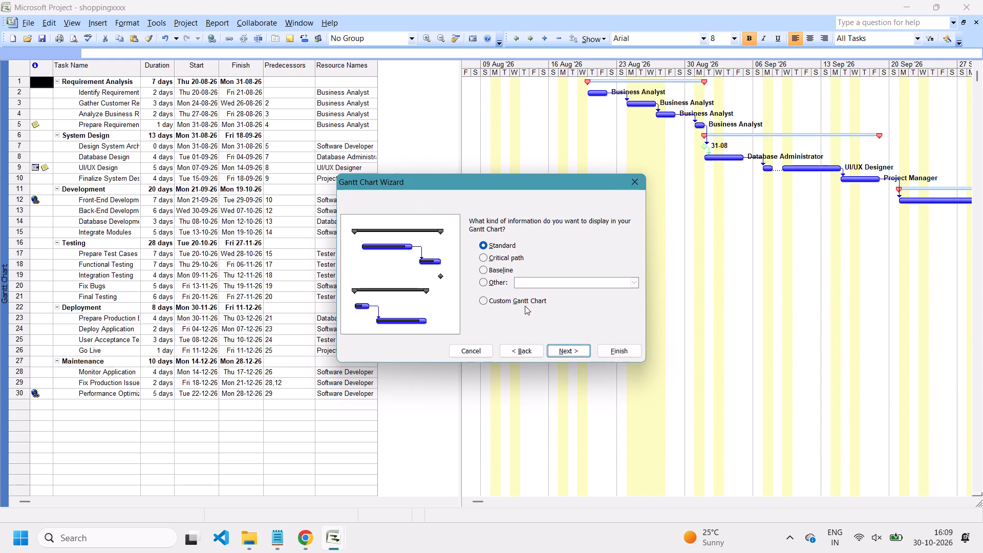
left_click(482, 259)
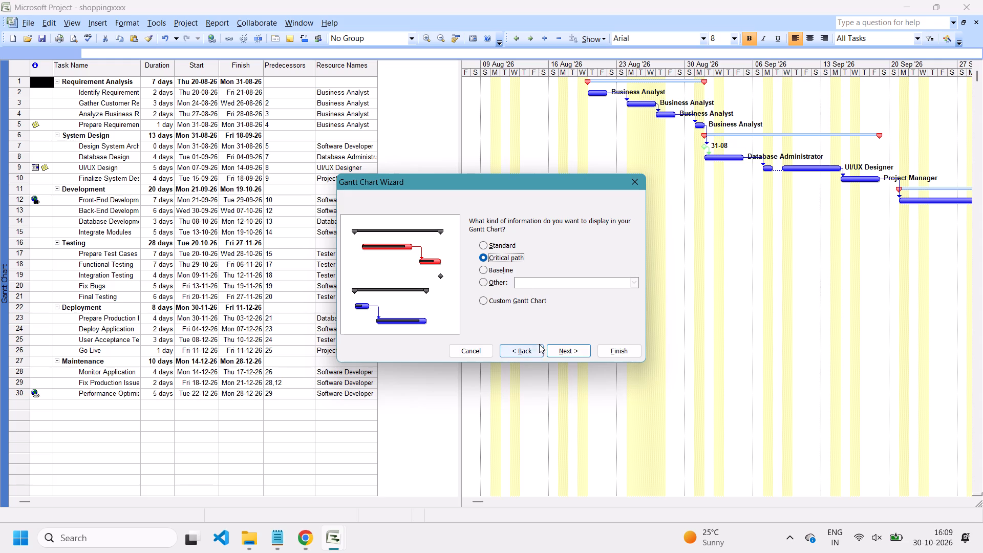
left_click(566, 353)
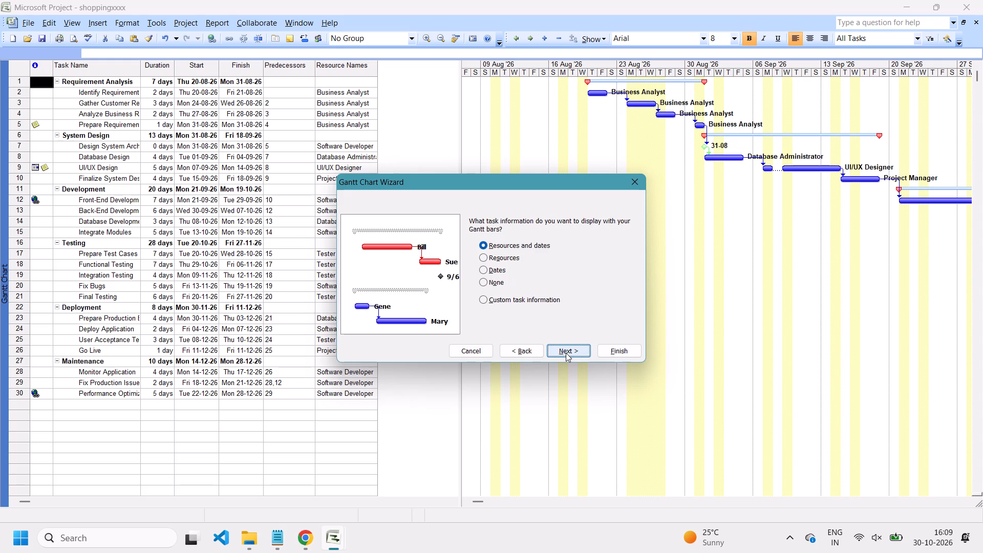
left_click(484, 259)
left_click(483, 269)
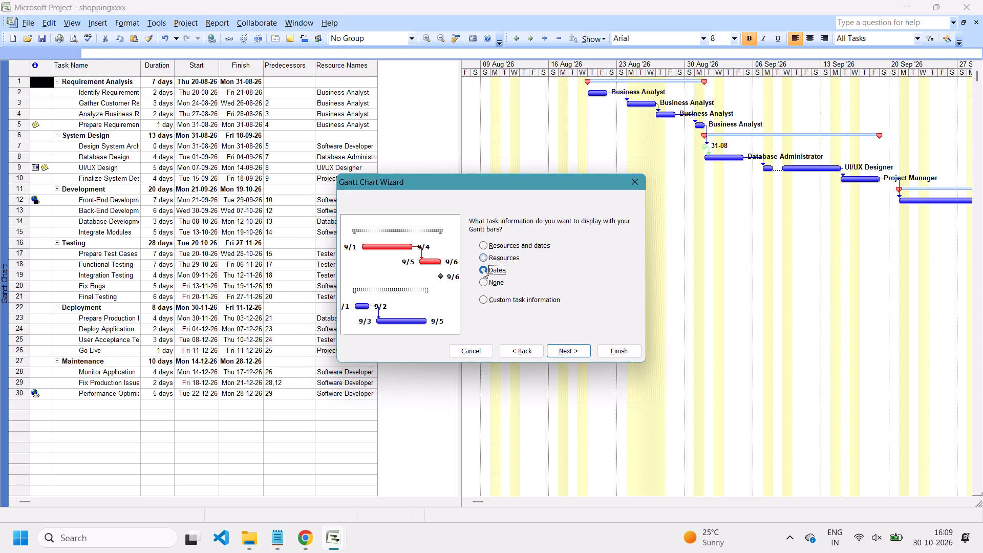
left_click(562, 351)
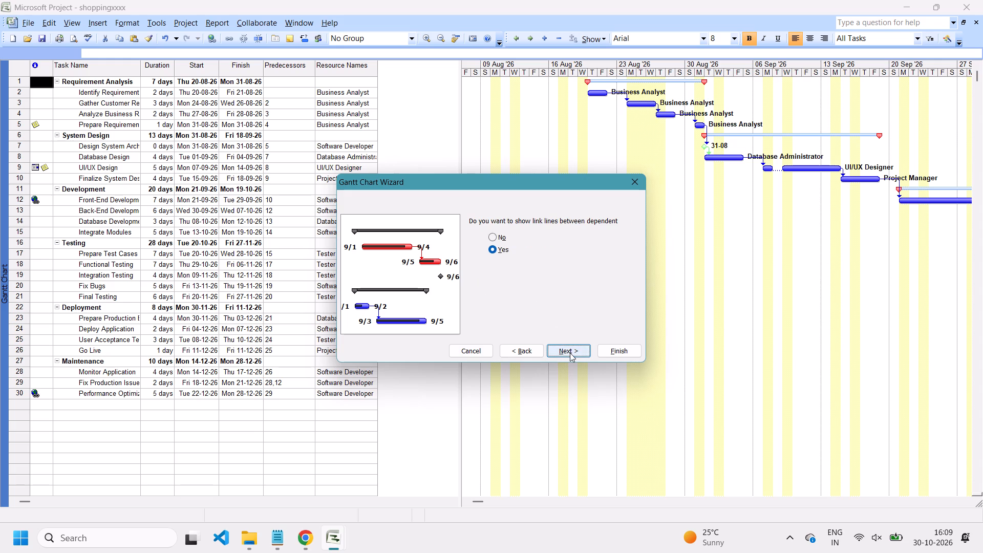
left_click(570, 353)
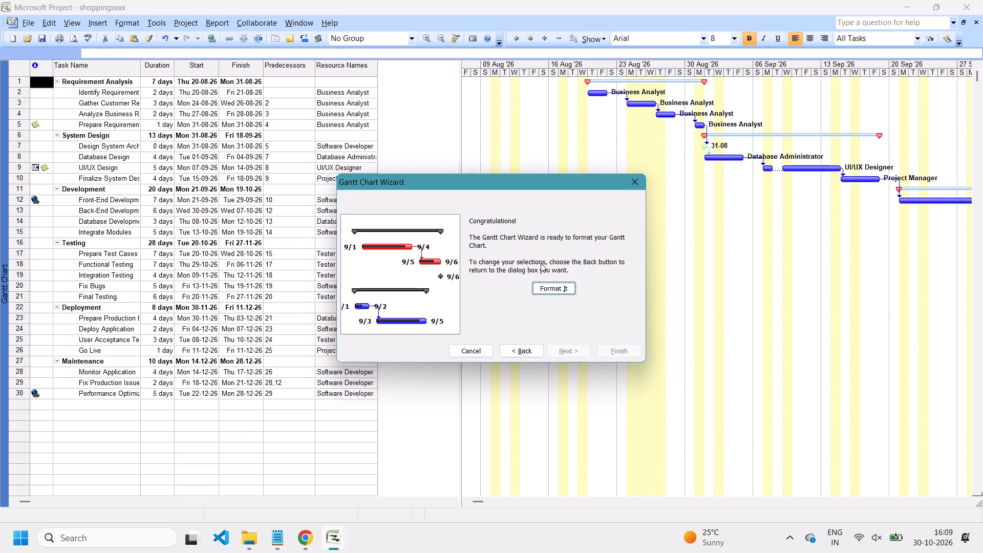
left_click(547, 289)
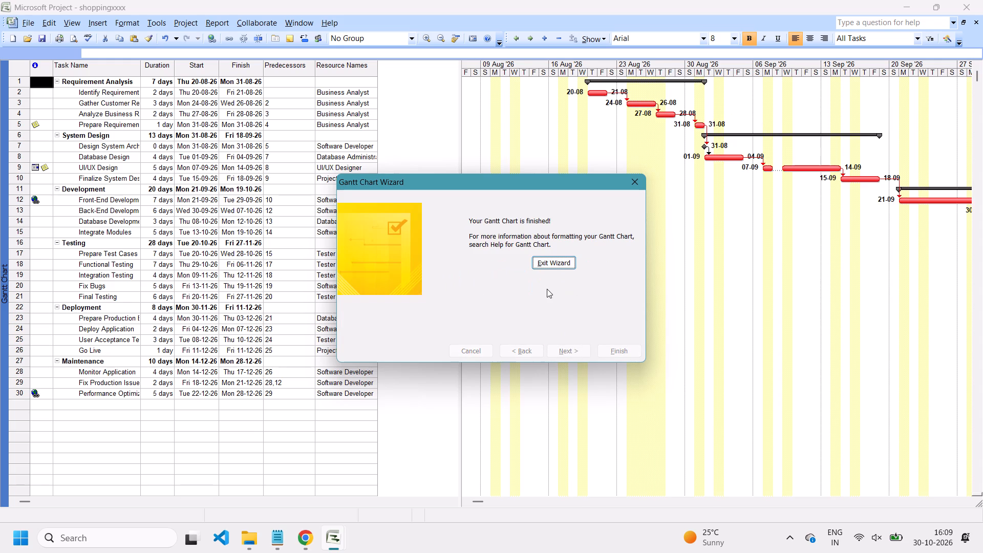
left_click(635, 184)
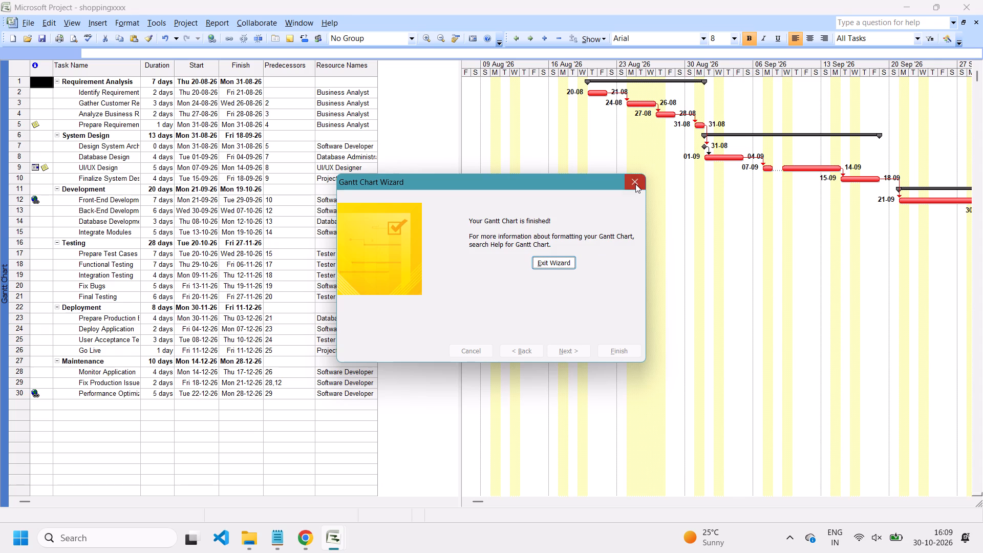
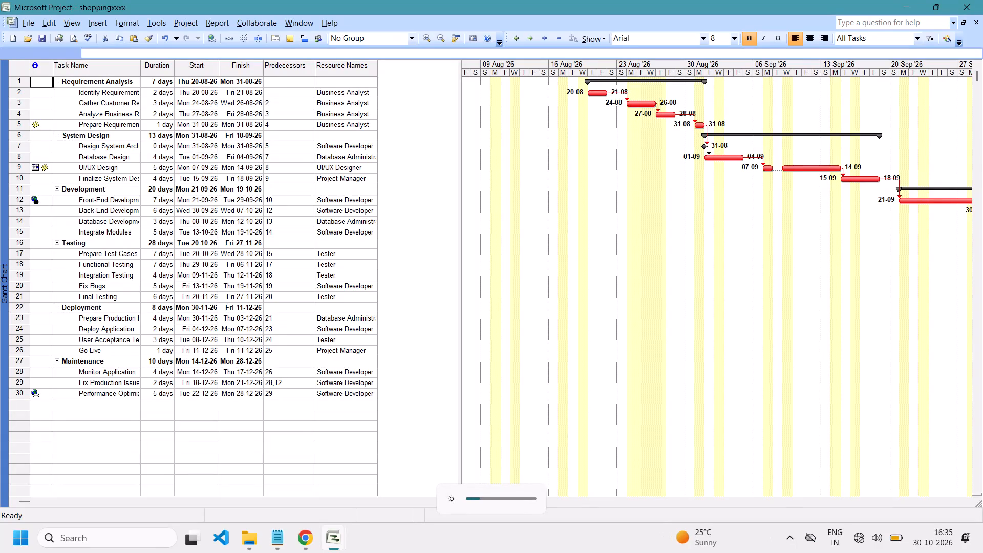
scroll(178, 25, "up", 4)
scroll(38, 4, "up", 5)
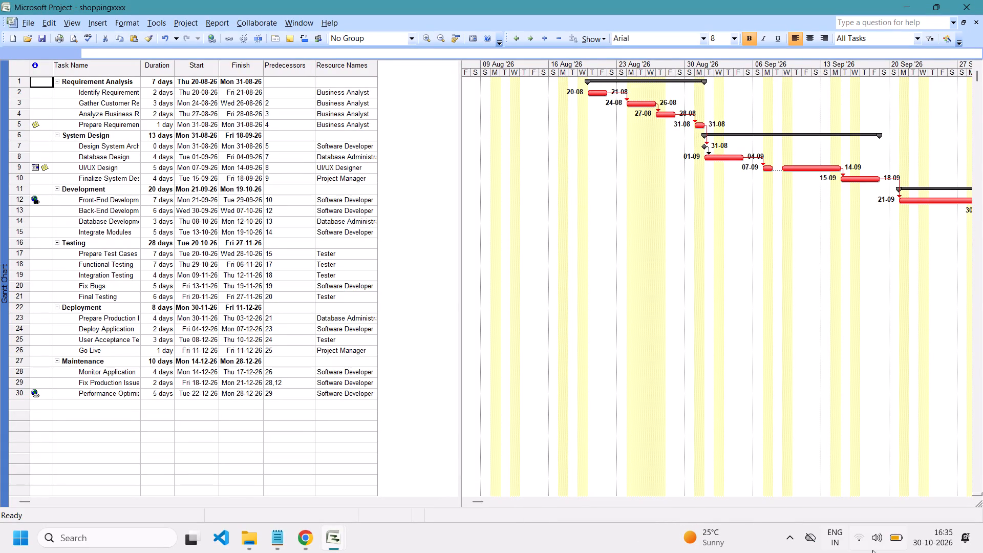
Try connecting the computer to the LPU Wireless Wi-Fi network, and connect to the Puja network instead.
left_click(862, 542)
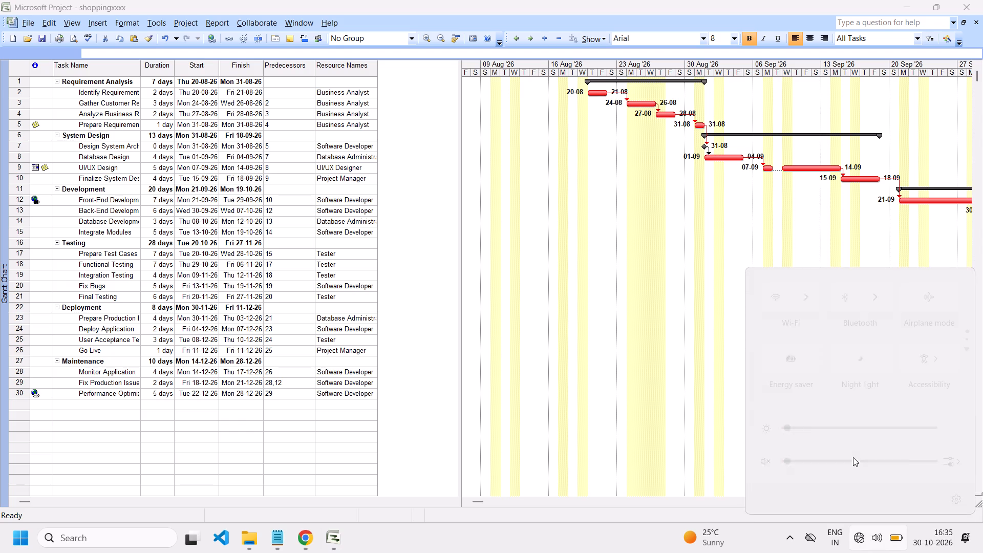
left_click(804, 304)
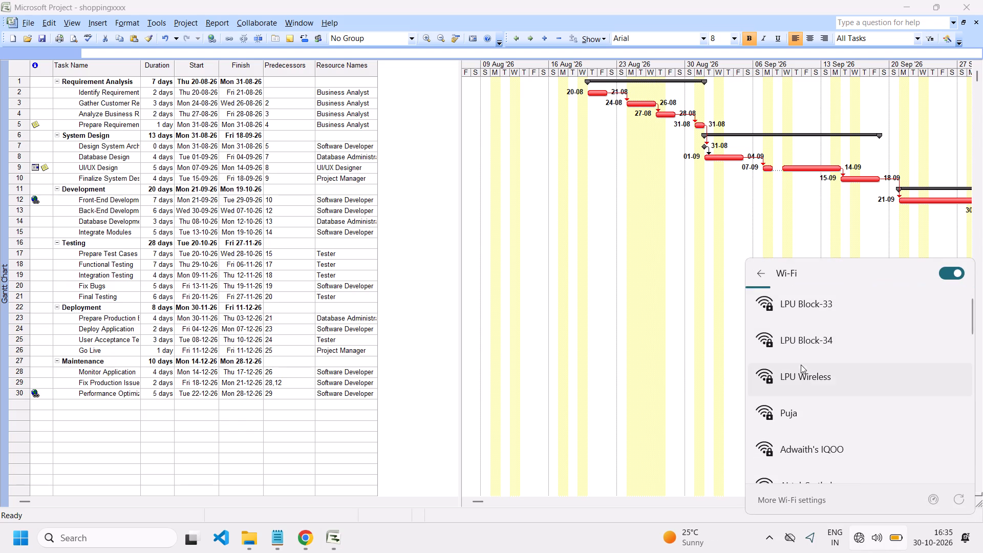
left_click(803, 378)
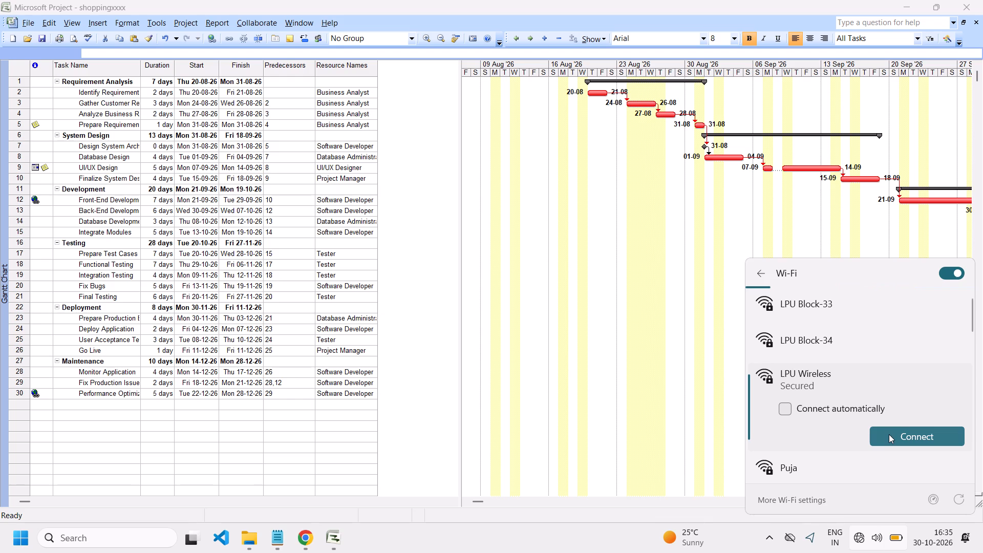
left_click(900, 433)
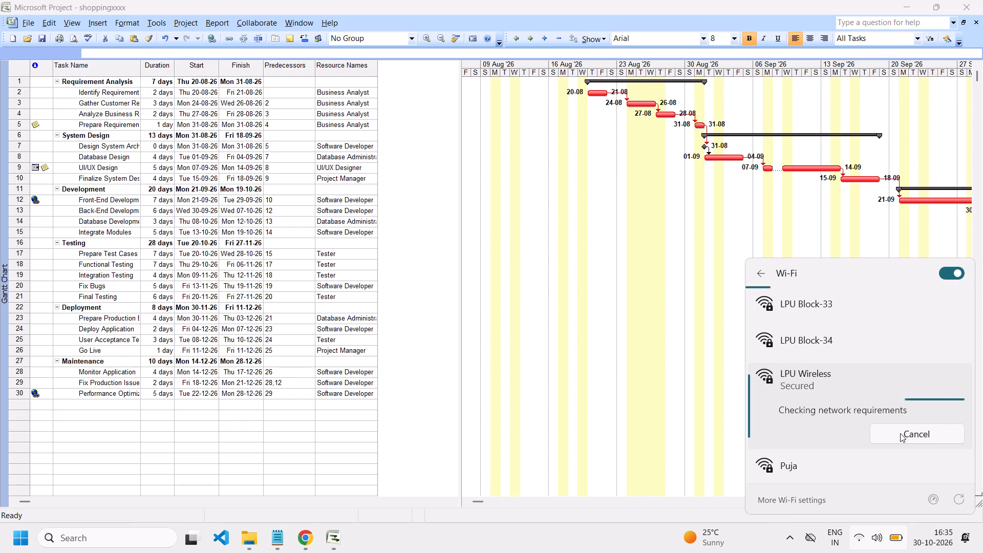
left_click(795, 462)
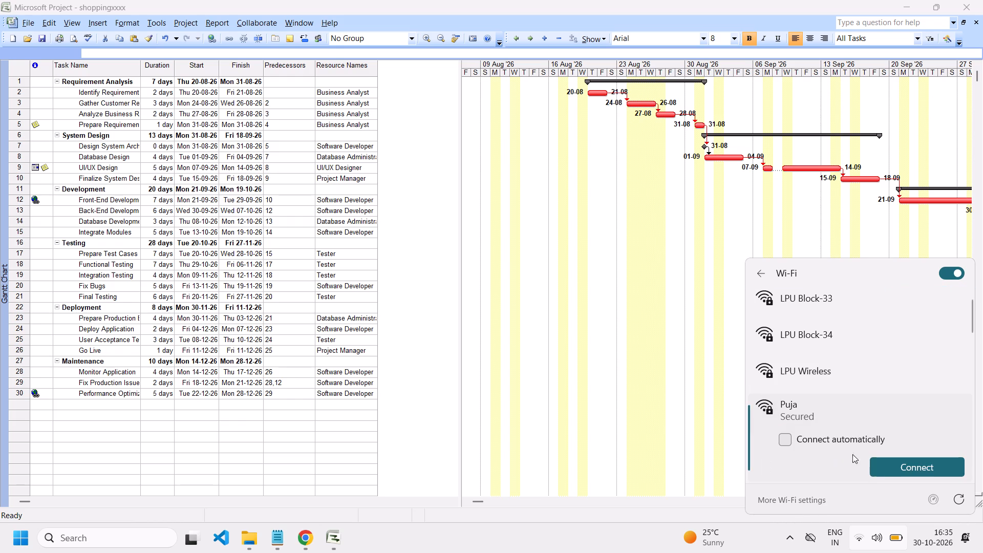
left_click(886, 461)
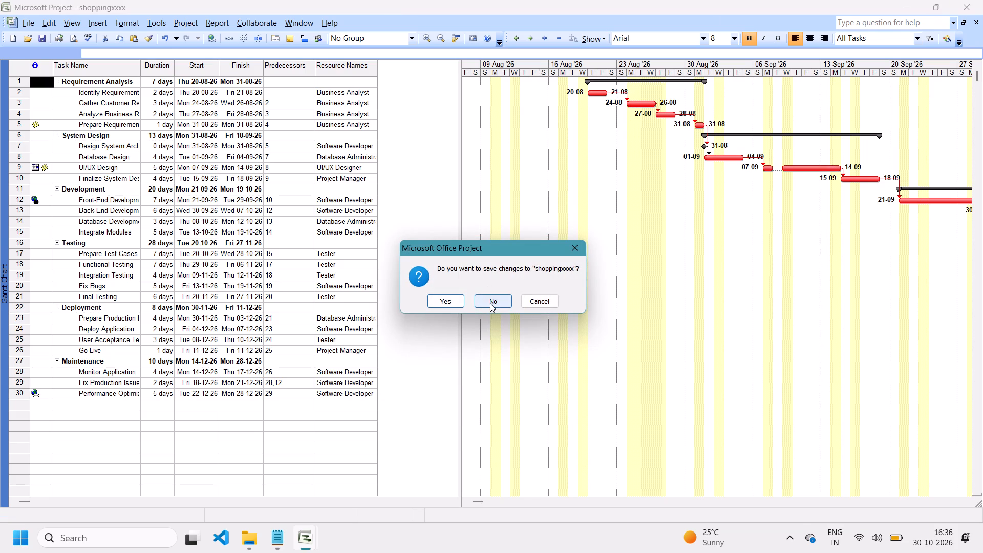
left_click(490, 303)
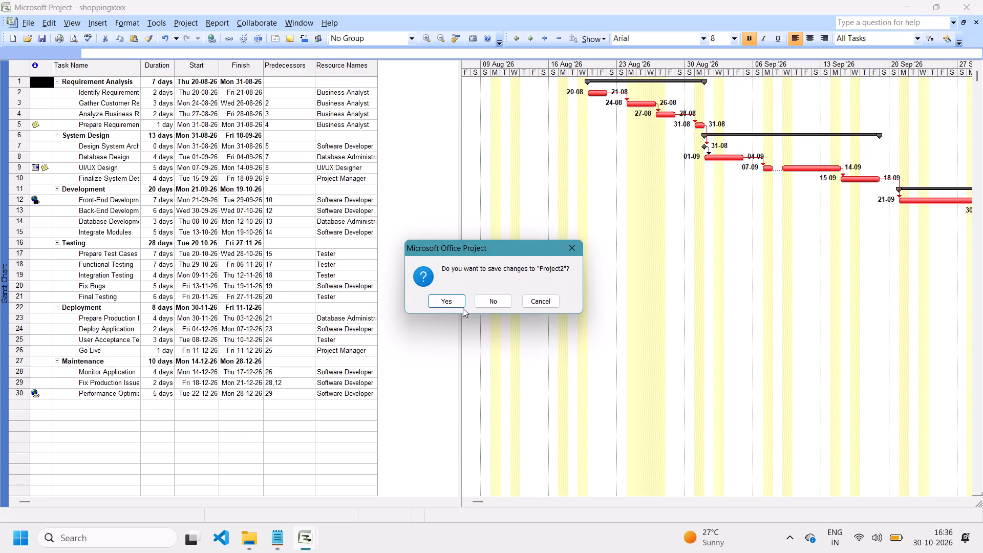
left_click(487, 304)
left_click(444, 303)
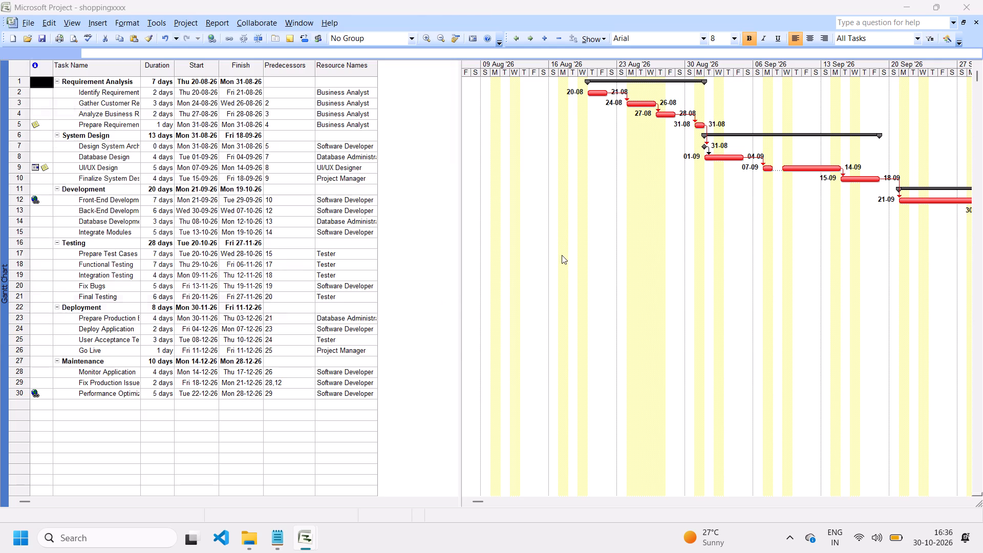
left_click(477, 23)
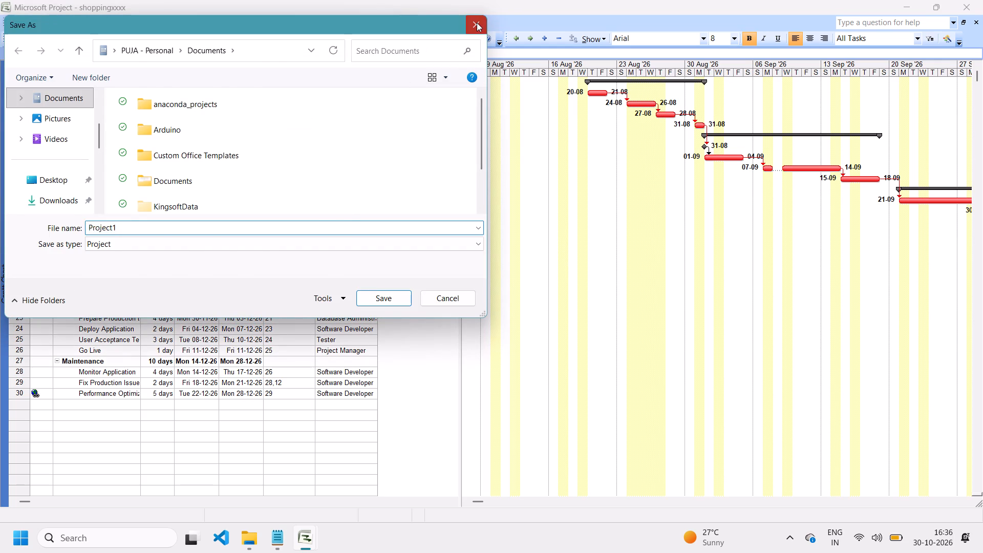
Close Microsoft Project, saving the changes to shoppingxxxx and discarding those to Project2 and Project1.
left_click(967, 1)
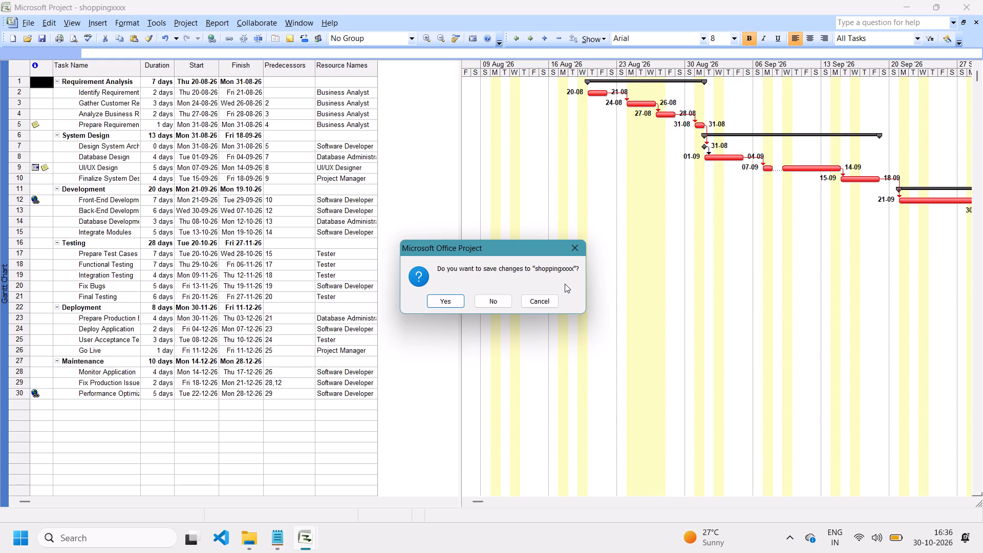
left_click(446, 299)
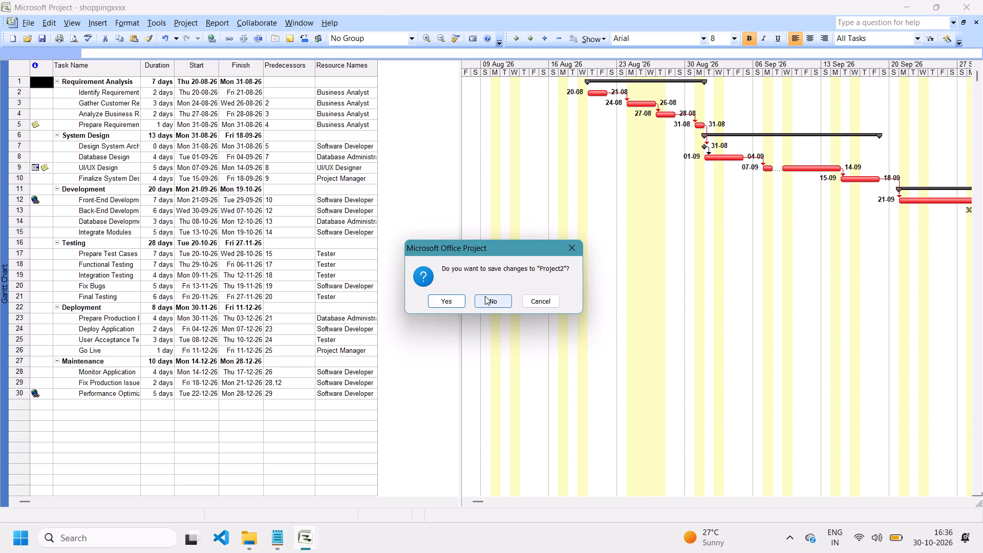
left_click(485, 296)
left_click(497, 296)
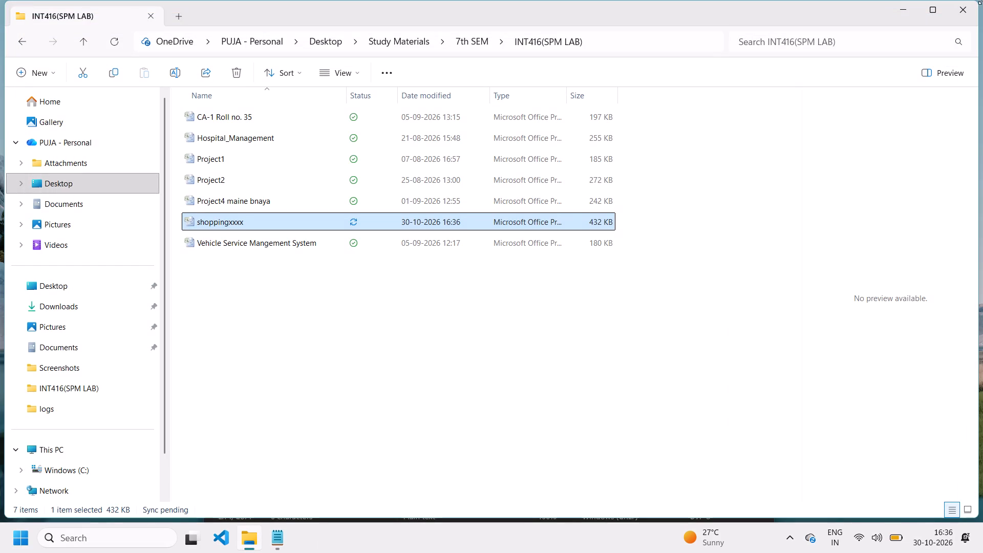
Close the INT416(SPM LAB) folder window and the Notepad window to clear the desktop.
left_click(966, 10)
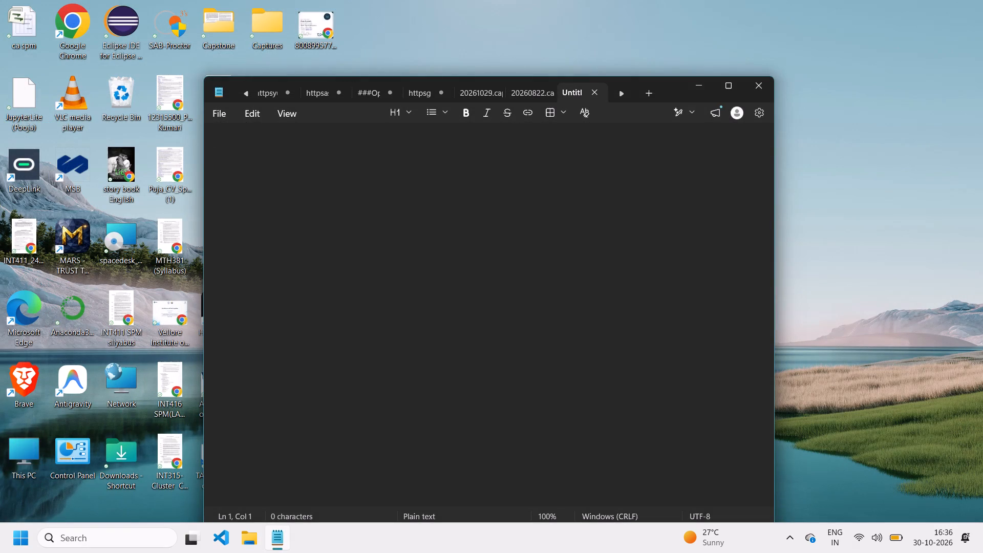
left_click(758, 82)
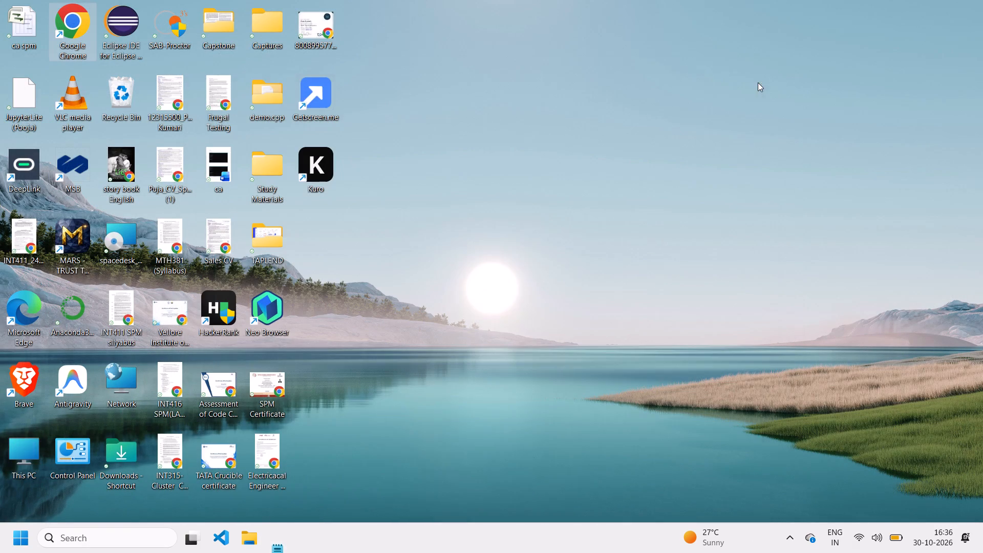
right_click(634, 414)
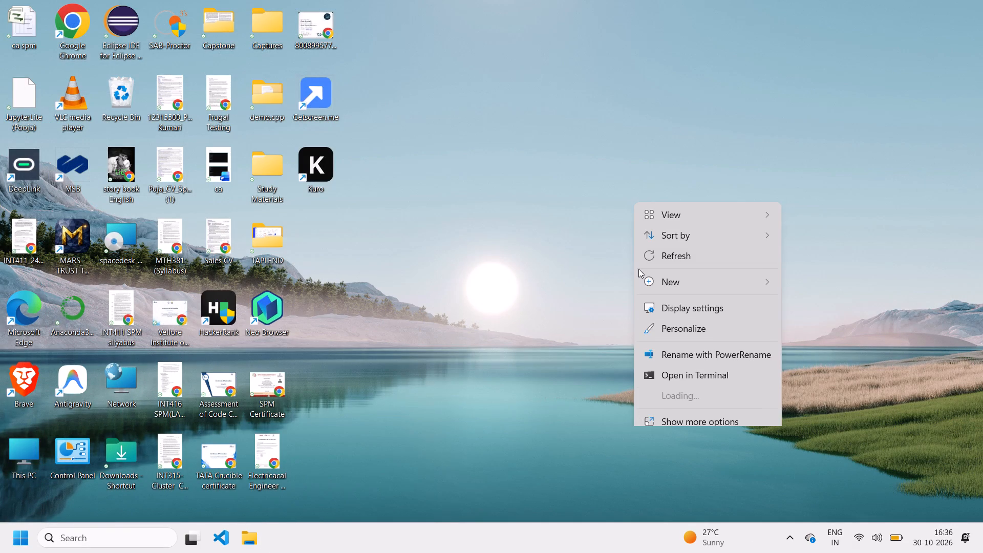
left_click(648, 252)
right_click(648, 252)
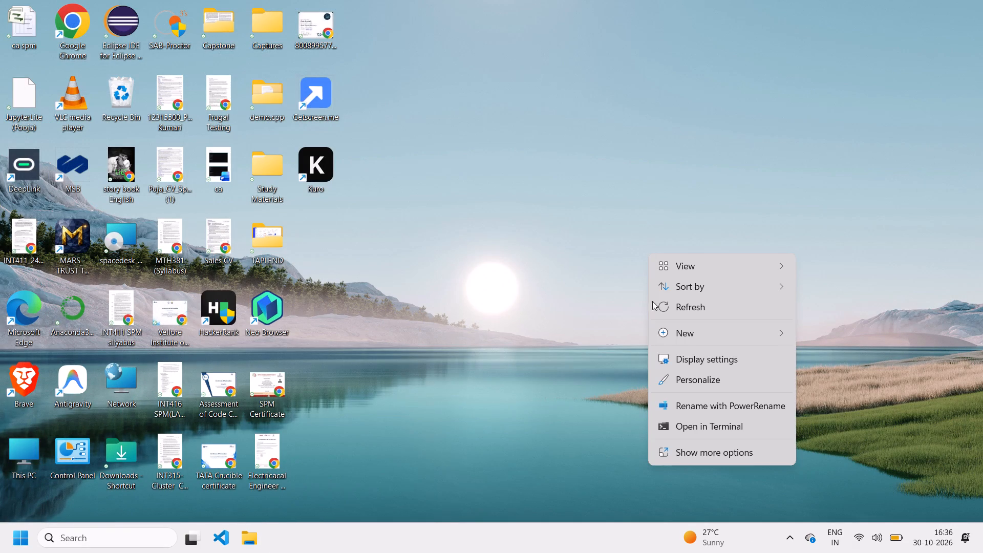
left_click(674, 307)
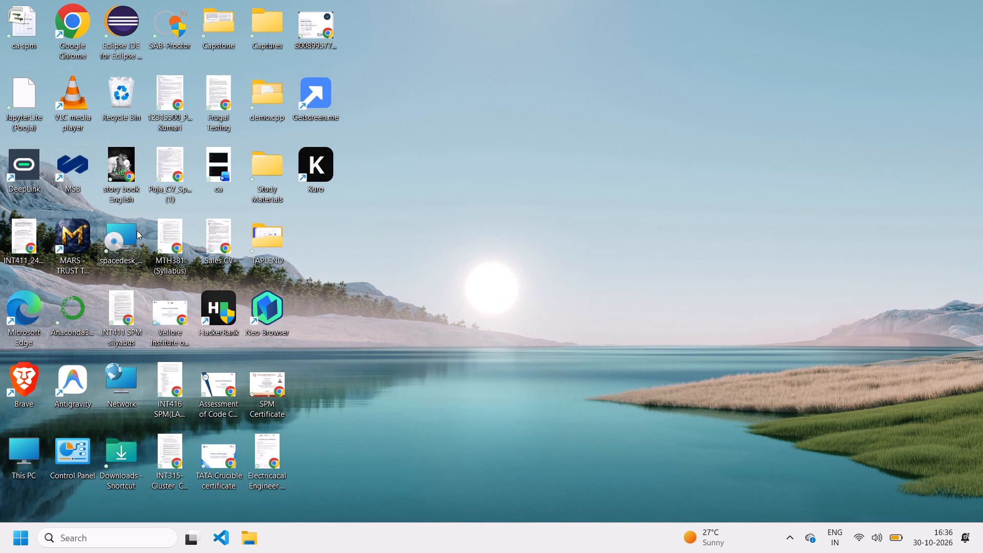
Open Google Chrome from the desktop.
double_click(71, 23)
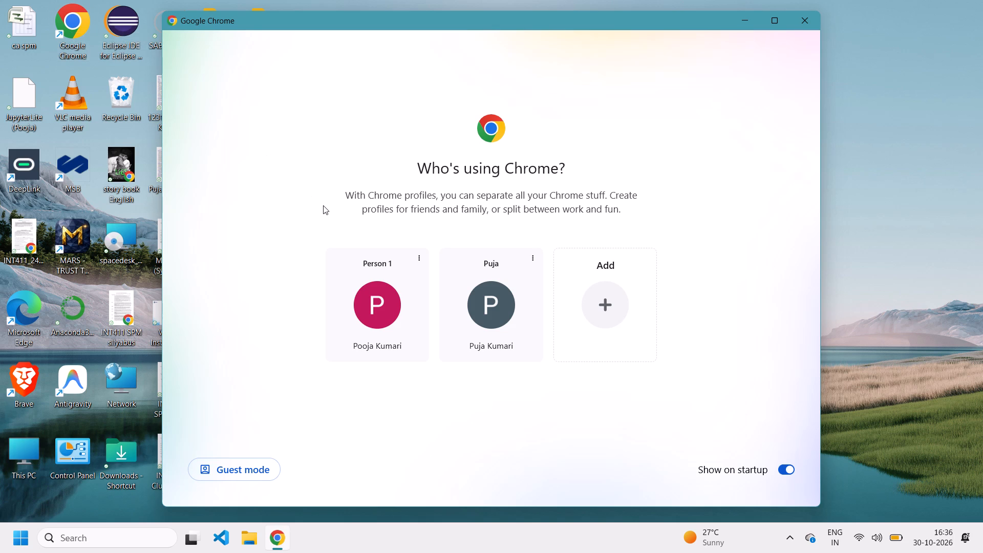
Open a browser window with the Person 1 profile.
left_click(372, 311)
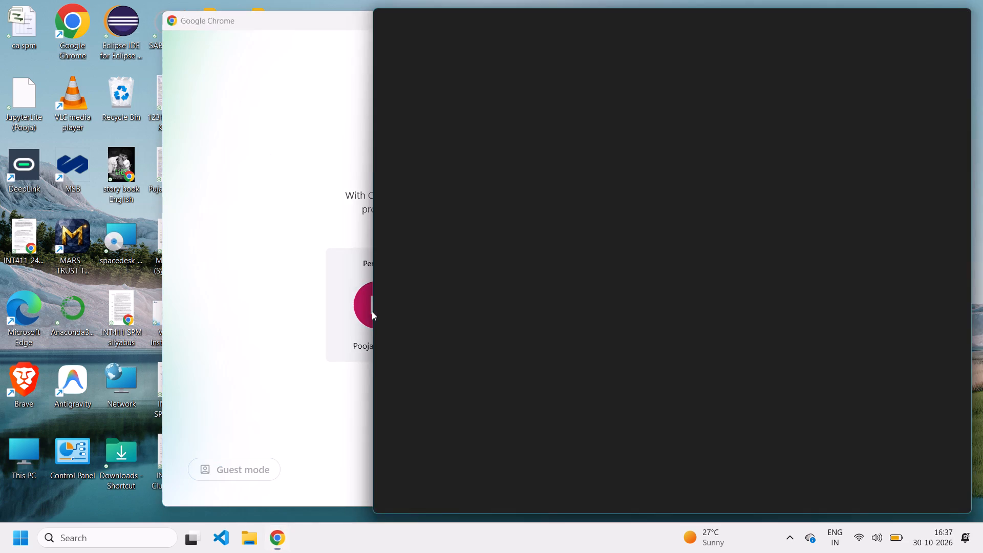
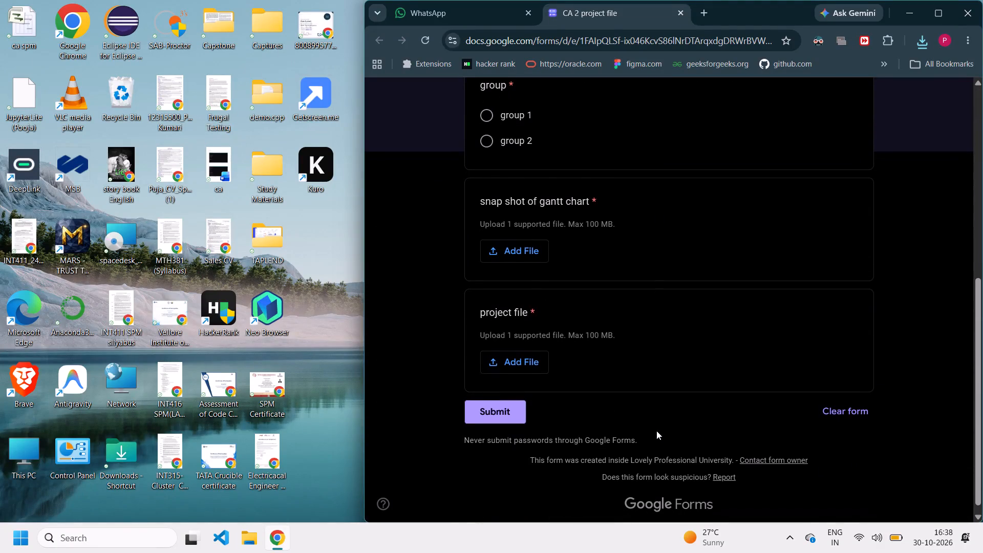
Choose group 2 for the group question in the CA 2 project file form.
scroll(656, 431, "down", 1)
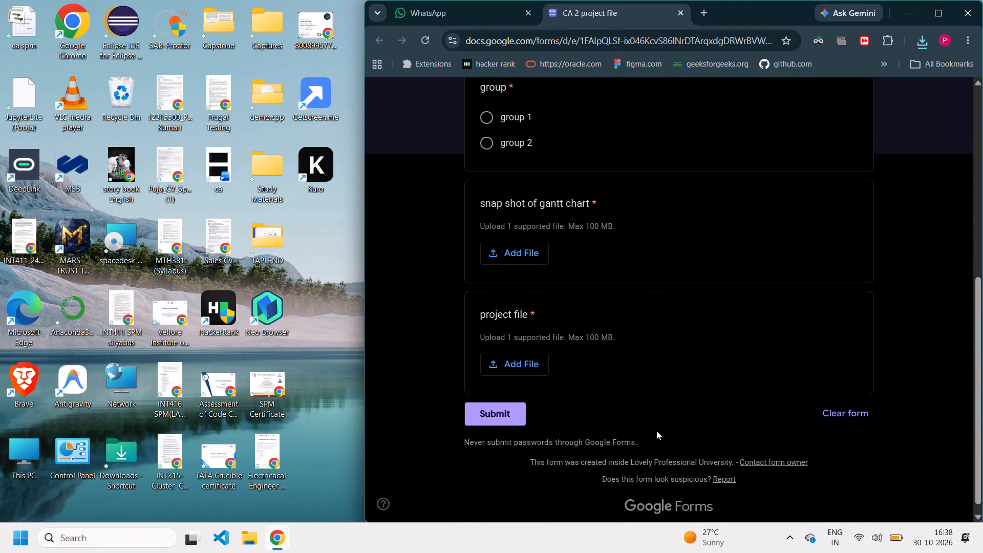
scroll(656, 431, "down", 1)
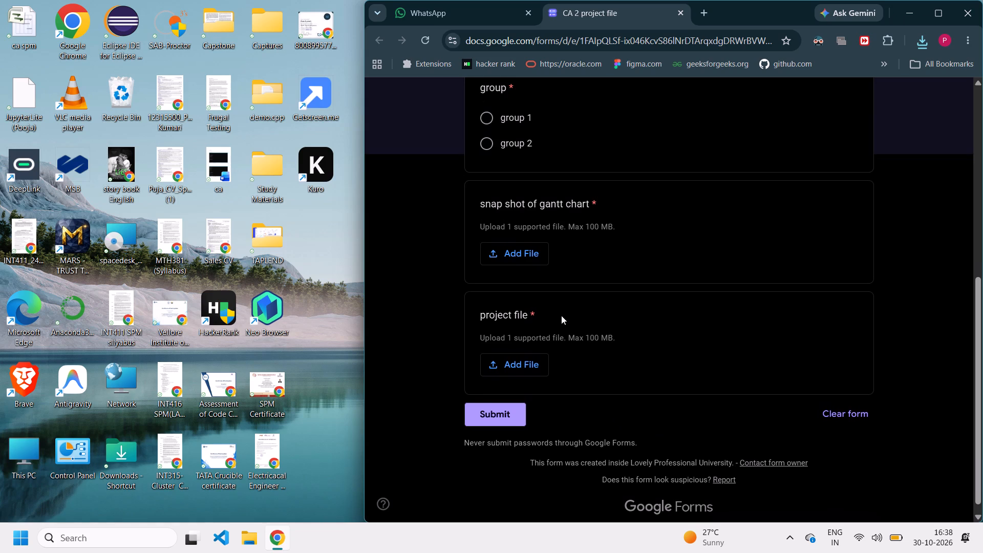
scroll(561, 315, "up", 3)
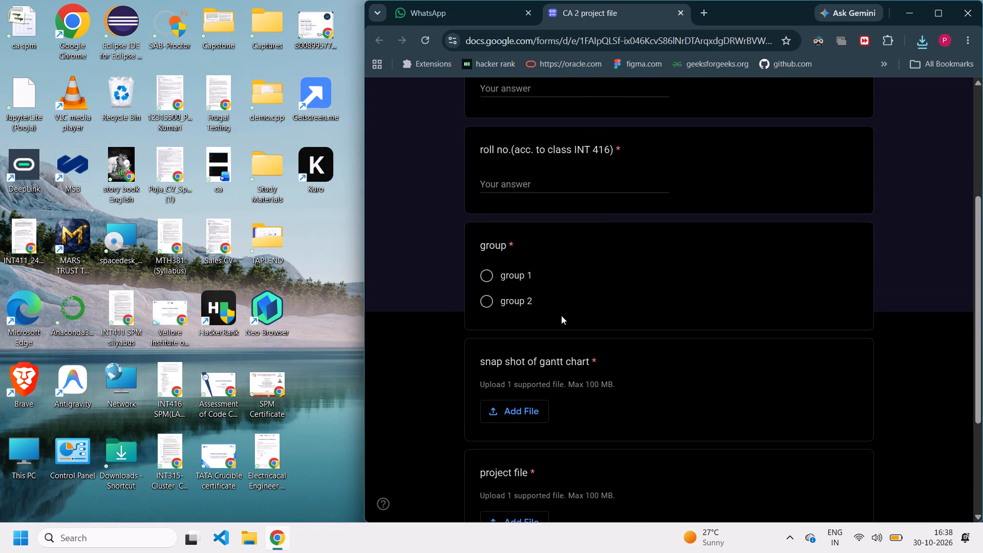
left_click(487, 301)
Fill in the student's name and the INT 416 class roll number in the form.
scroll(528, 186, "up", 1)
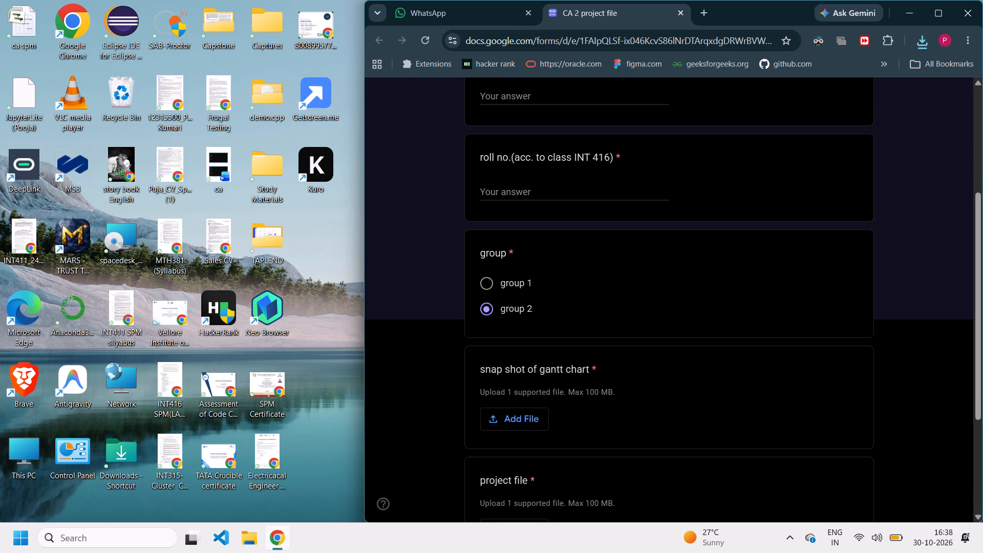
scroll(528, 186, "up", 1)
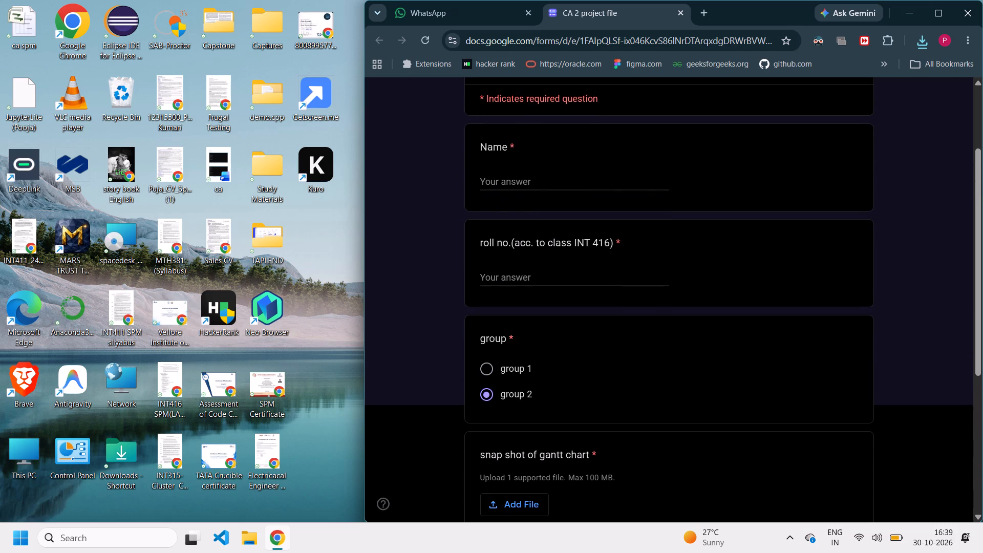
left_click(496, 182)
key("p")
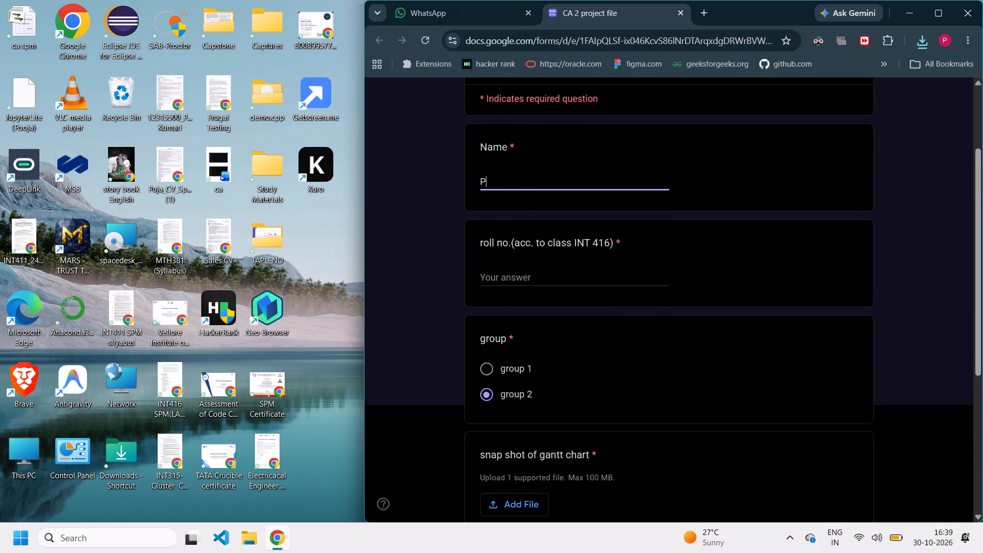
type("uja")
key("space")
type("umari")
left_click(517, 276)
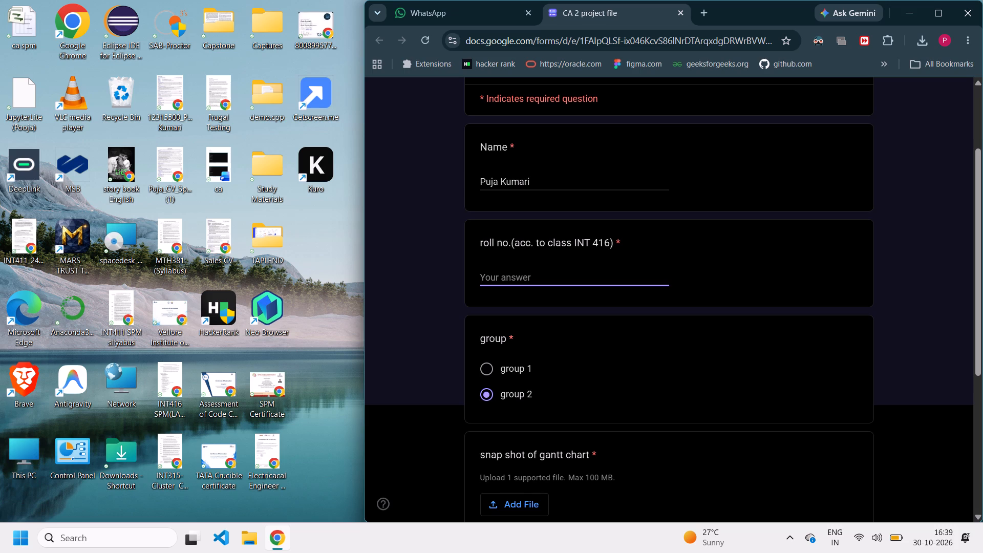
left_click(510, 277)
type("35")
Open the downloaded ProjectCA2.mpp from the recent download history in Microsoft Project.
scroll(510, 277, "down", 1)
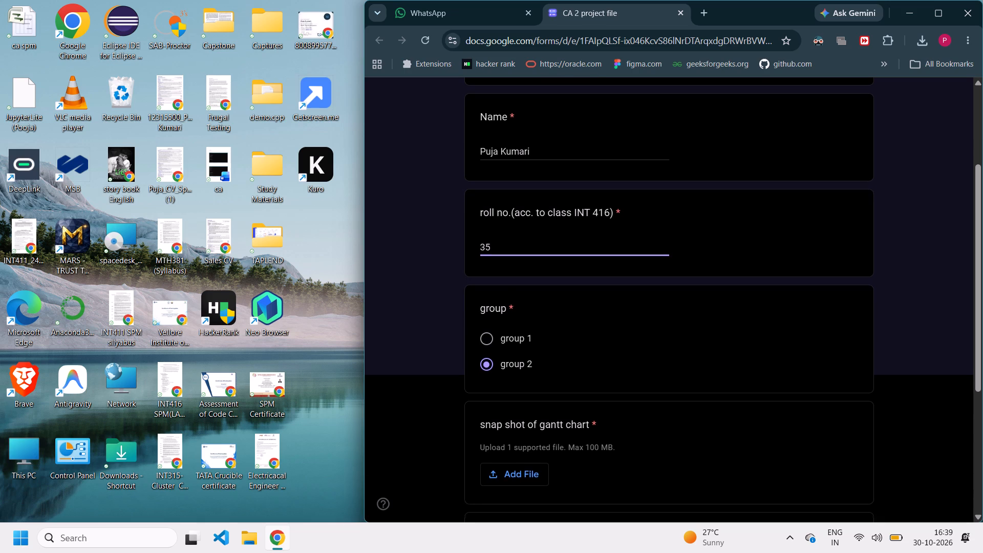
scroll(510, 277, "down", 1)
scroll(515, 361, "down", 2)
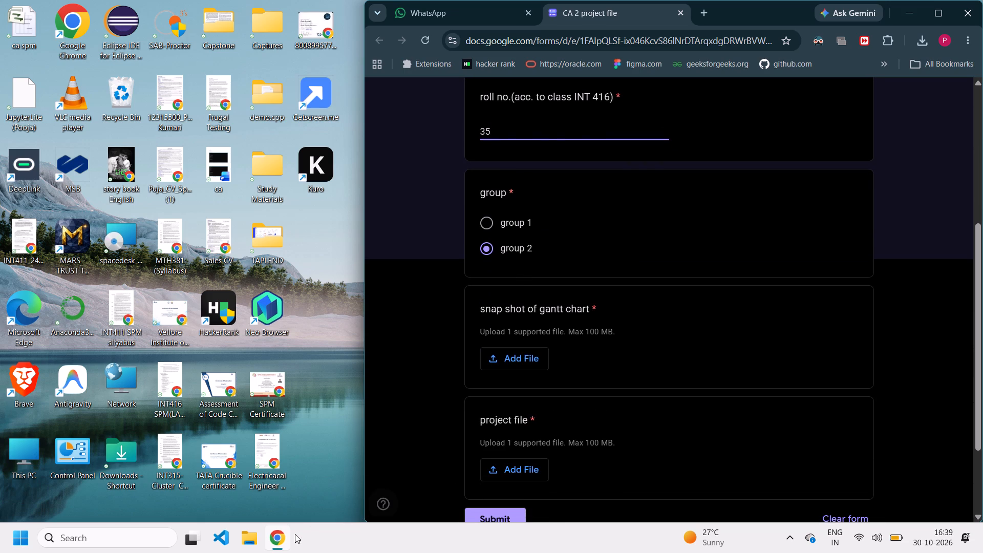
left_click(922, 41)
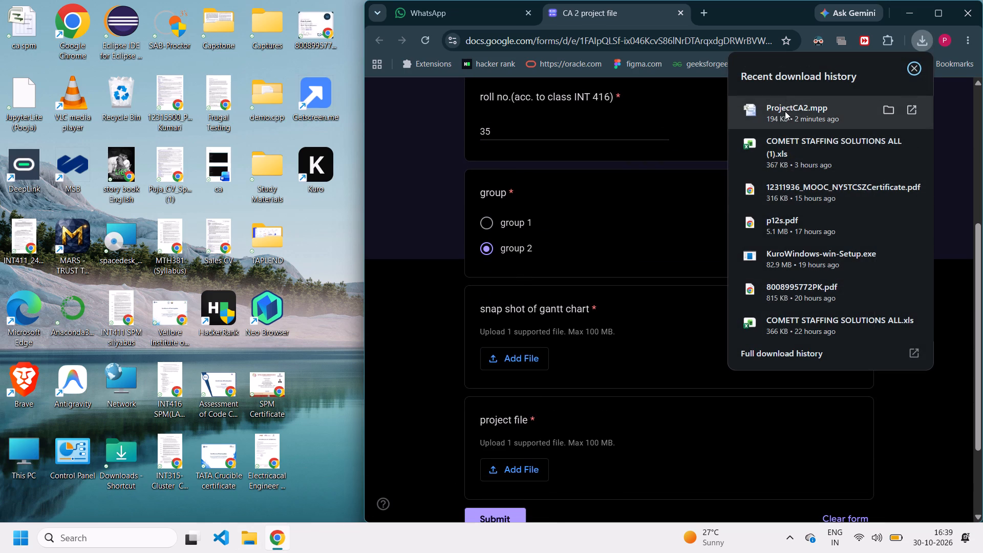
double_click(785, 111)
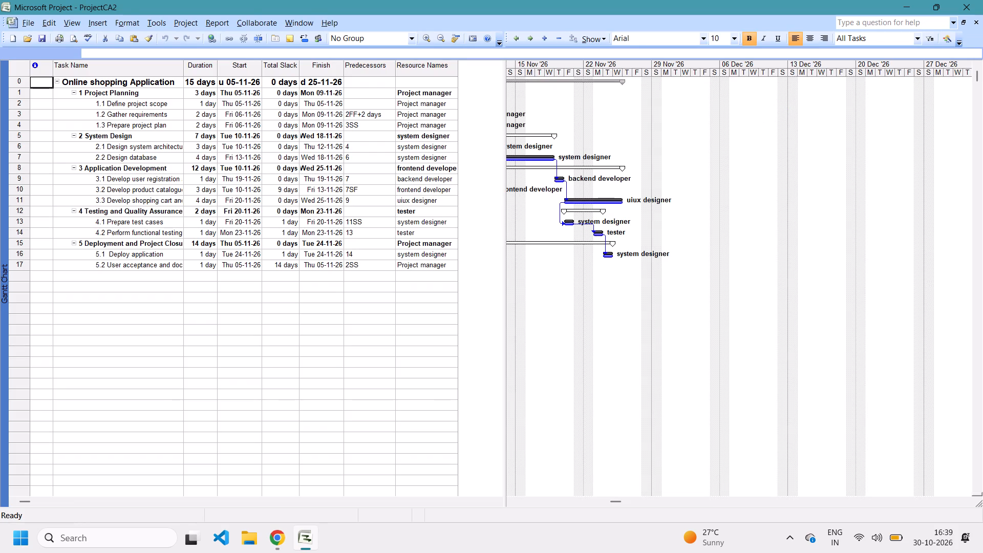
Capture a full-screen snip of the ProjectCA2 Gantt chart and return to the form in Google Chrome.
key("Print")
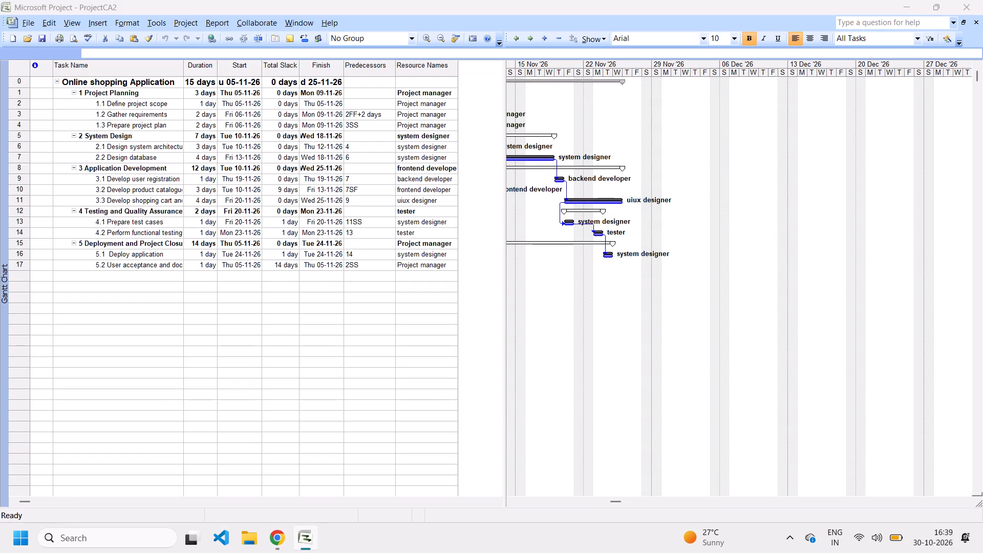
left_click_drag(0, 0, 459, 321)
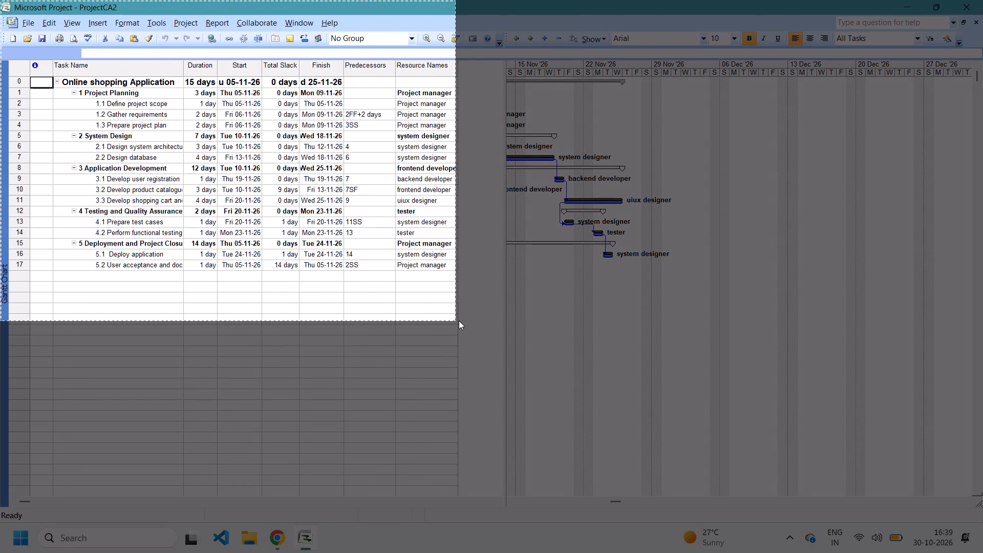
left_click_drag(459, 321, 634, 322)
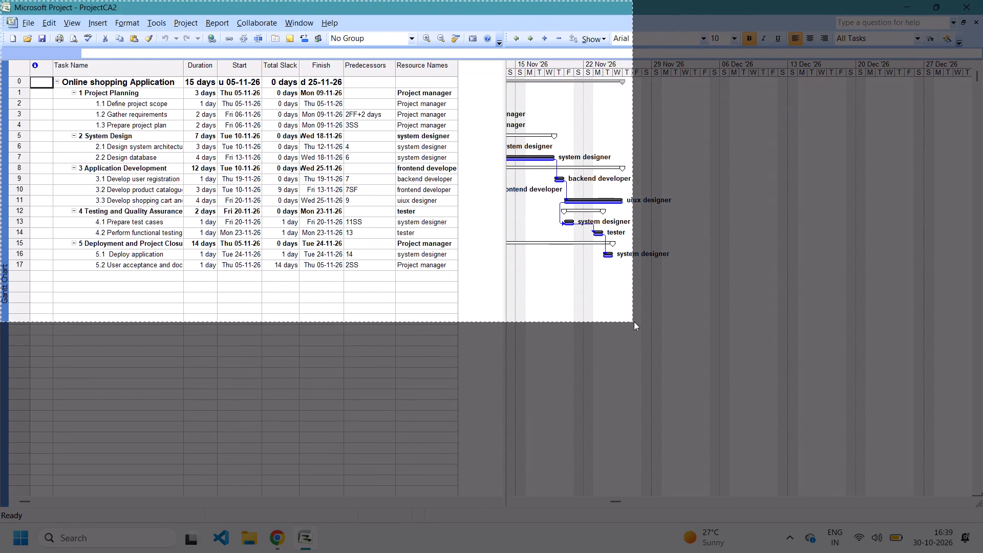
left_click_drag(634, 322, 809, 323)
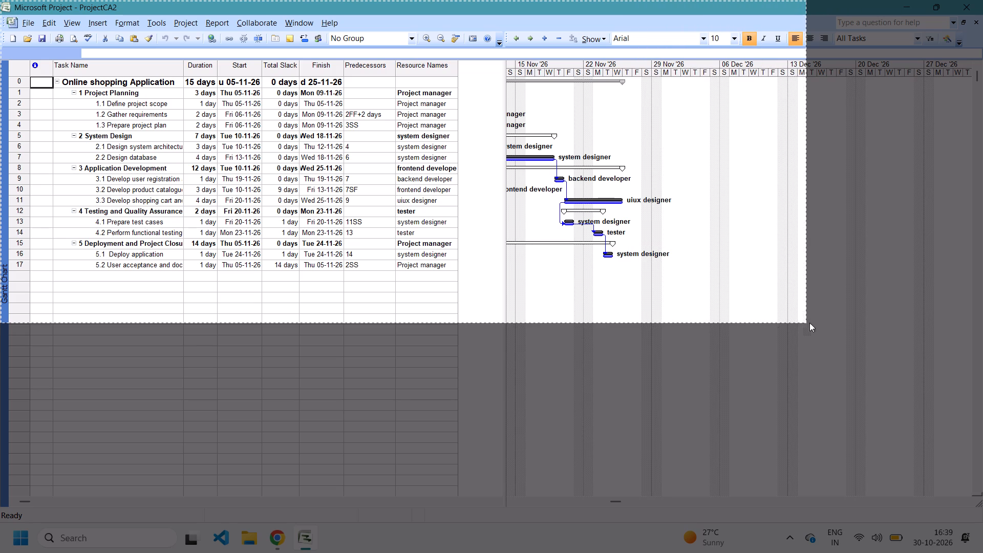
left_click_drag(809, 323, 904, 324)
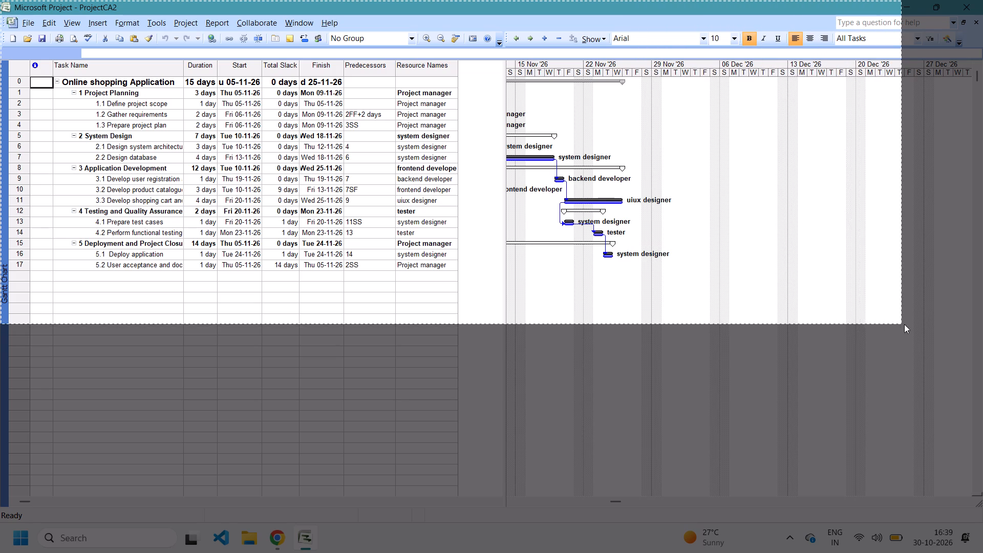
left_click_drag(904, 324, 978, 539)
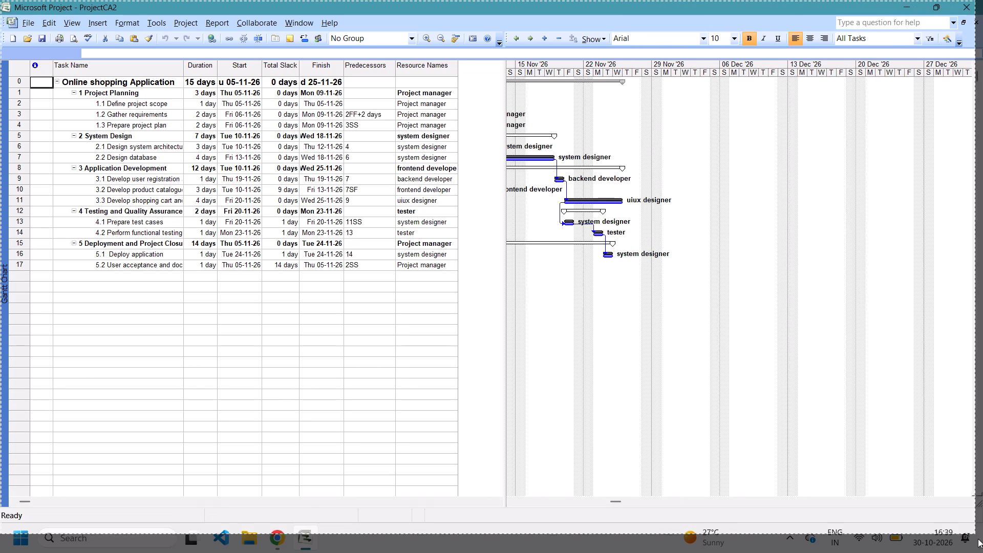
left_click_drag(978, 539, 982, 552)
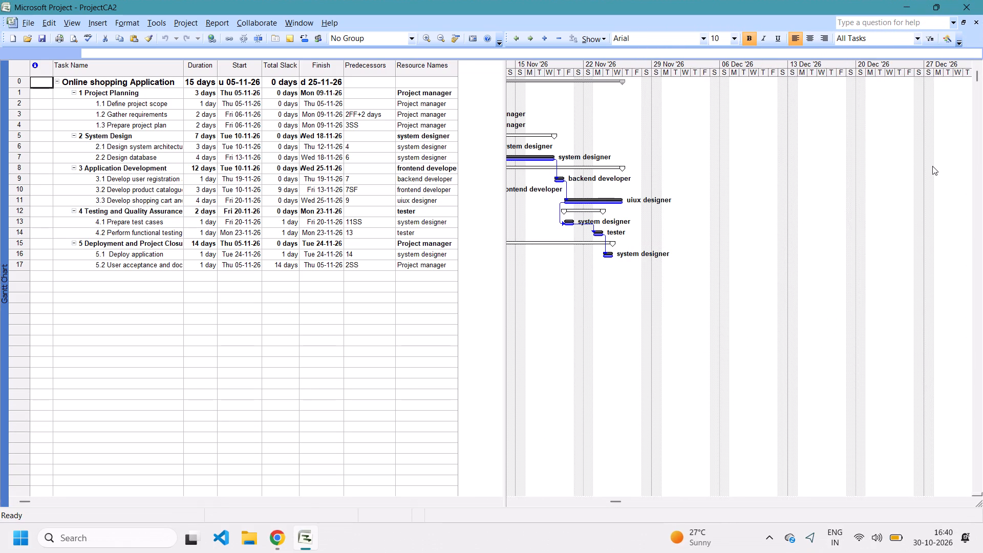
left_click(903, 3)
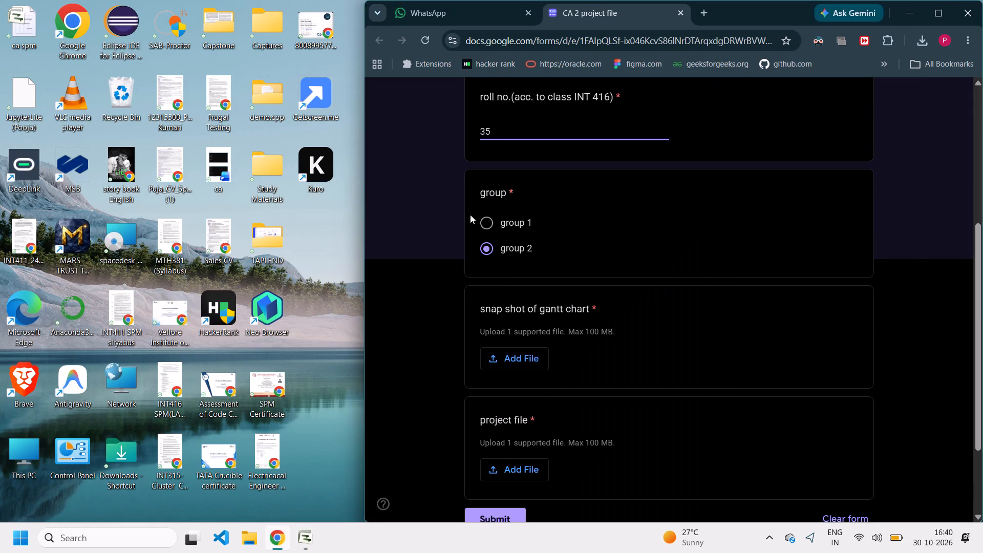
left_click(506, 358)
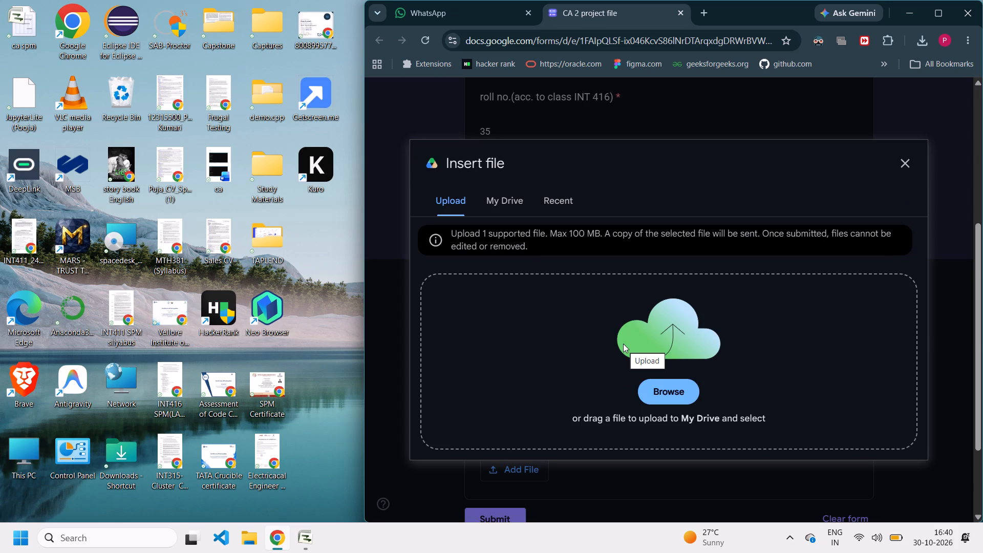
left_click(667, 394)
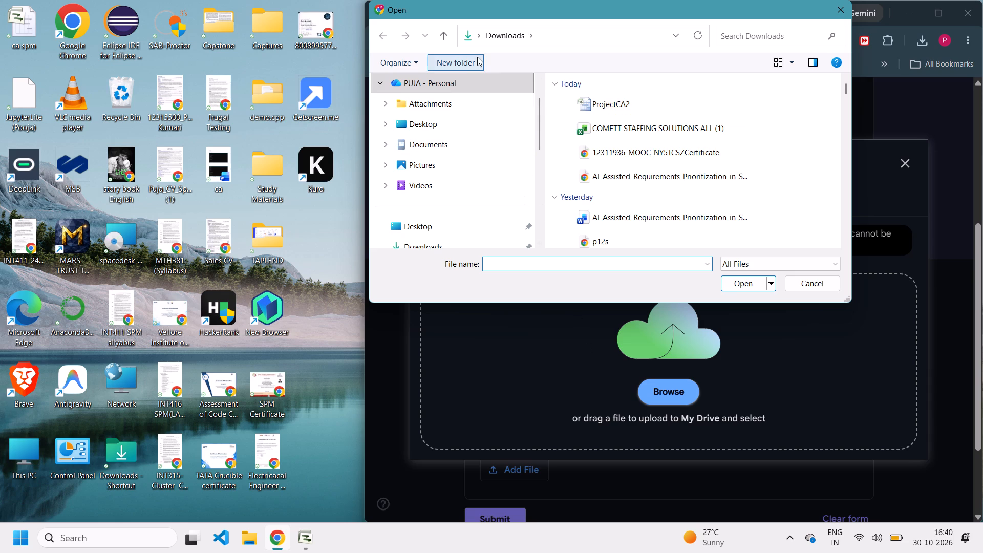
scroll(450, 111, "up", 5)
left_click(431, 111)
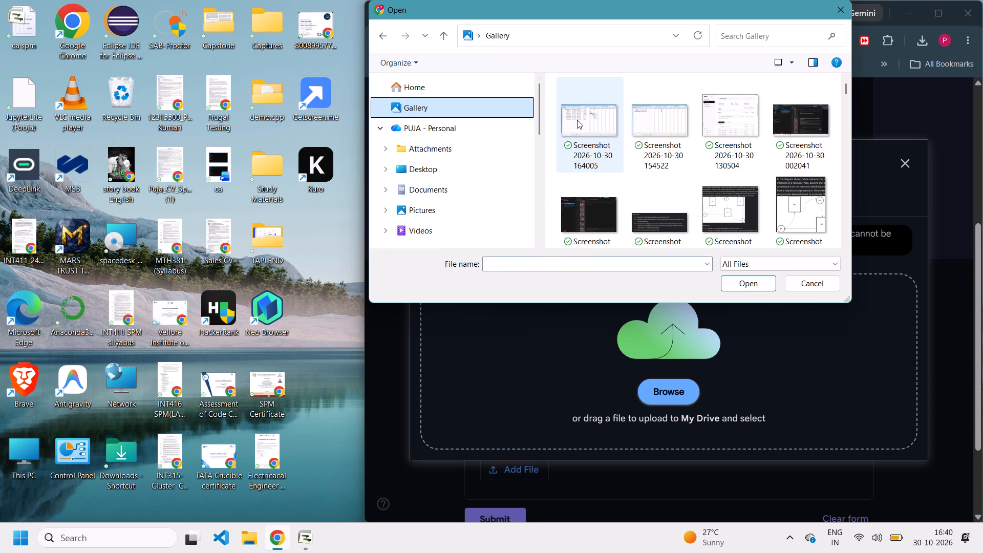
left_click(577, 120)
left_click(745, 285)
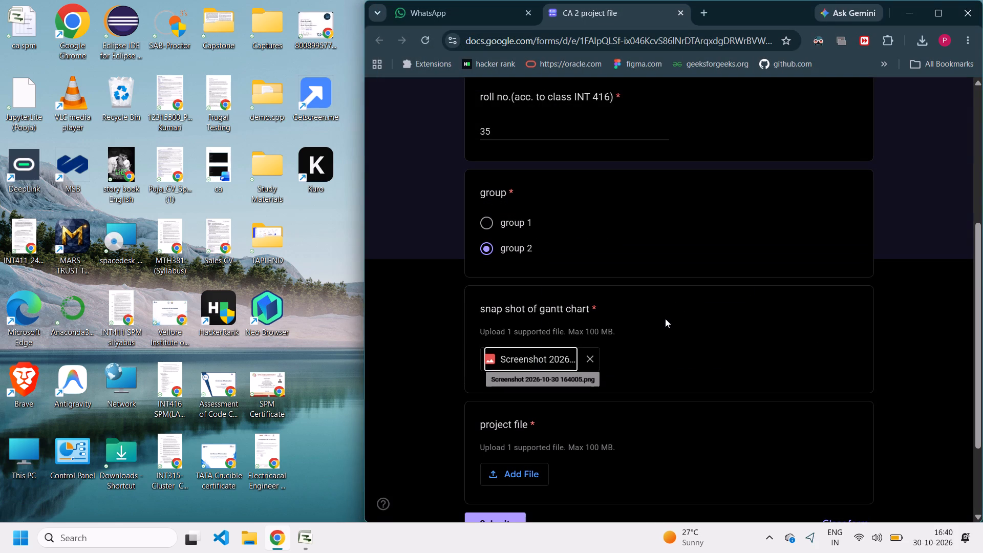
Upload ProjectCA2 from the Downloads folder as the project file.
scroll(665, 318, "down", 2)
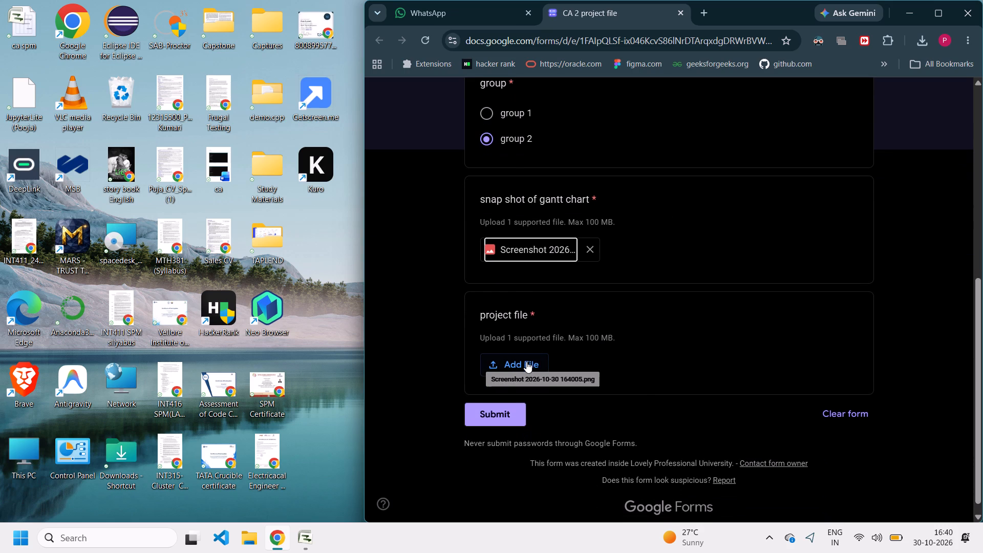
left_click(526, 361)
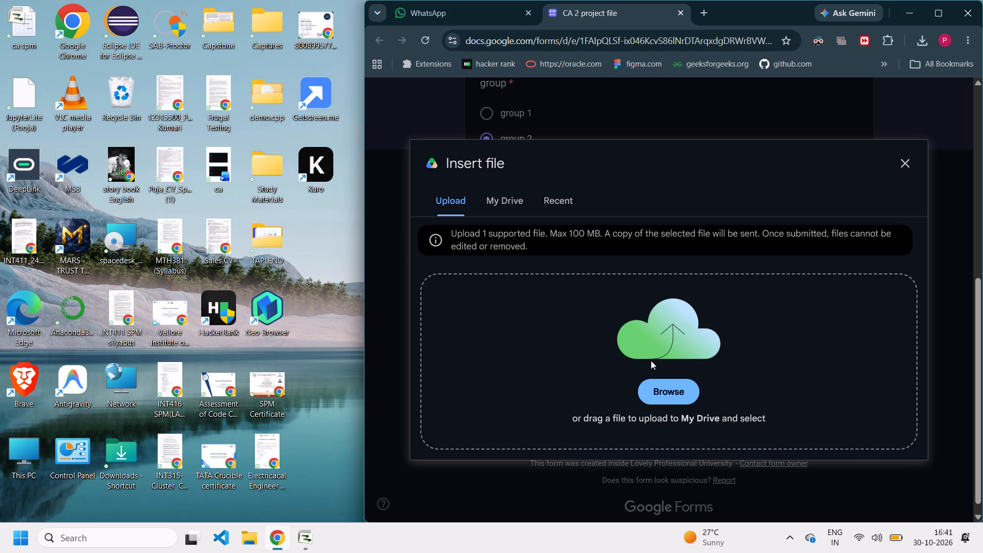
left_click(671, 390)
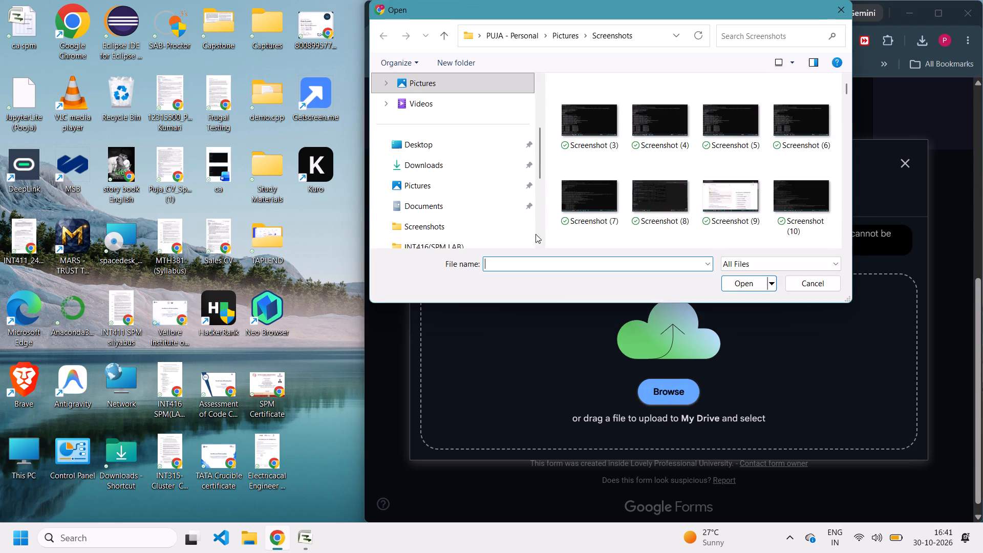
left_click(438, 163)
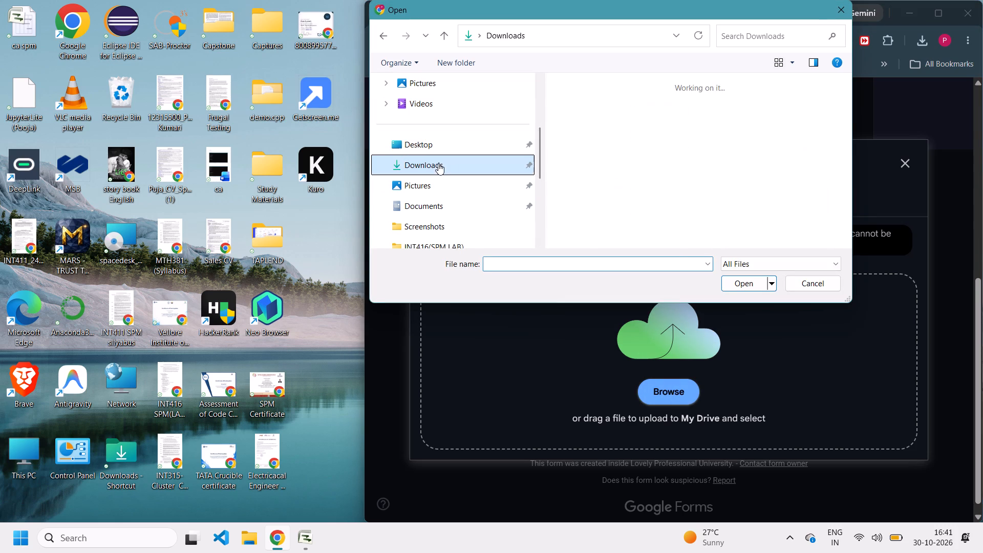
left_click(592, 102)
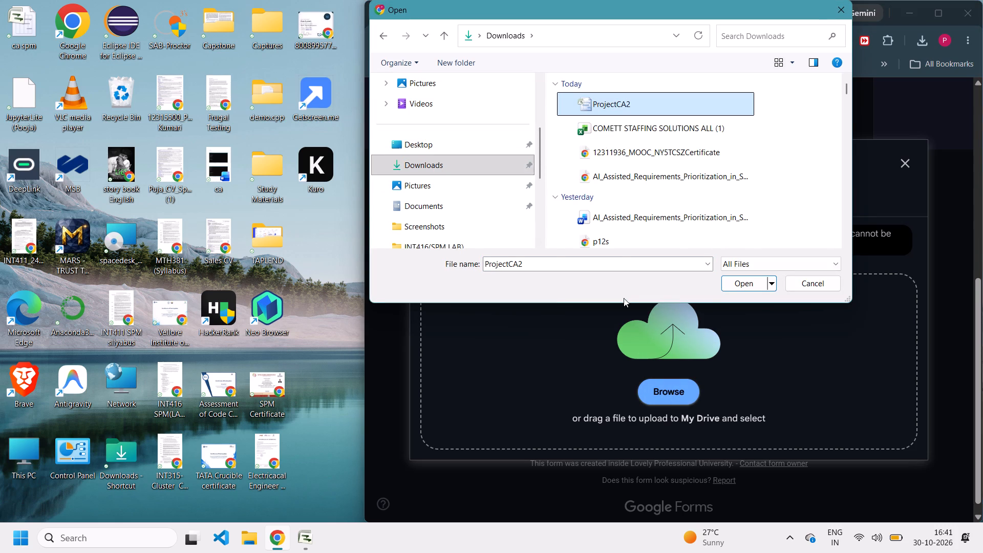
left_click(738, 283)
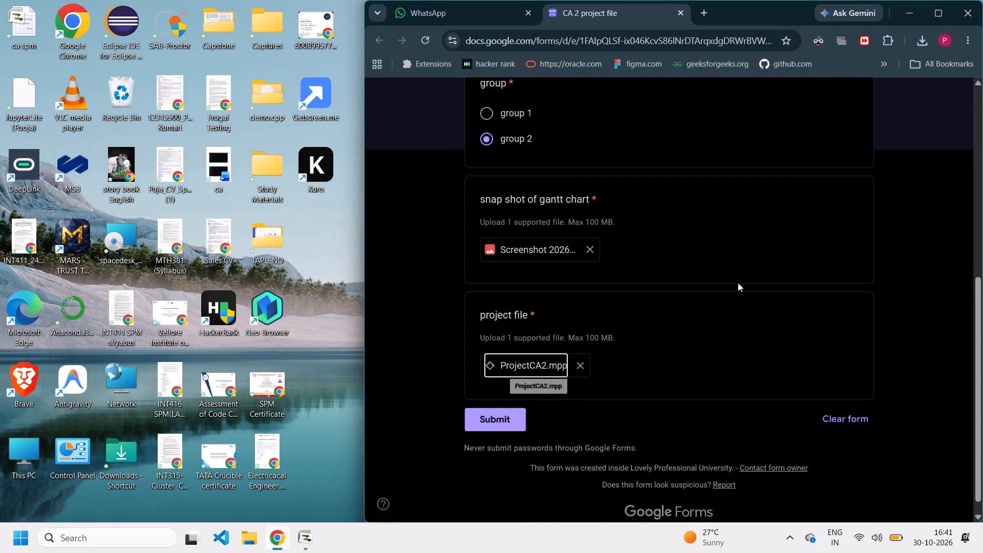
Review the form's answers and attached files back up to the beginning.
scroll(680, 207, "left", 1)
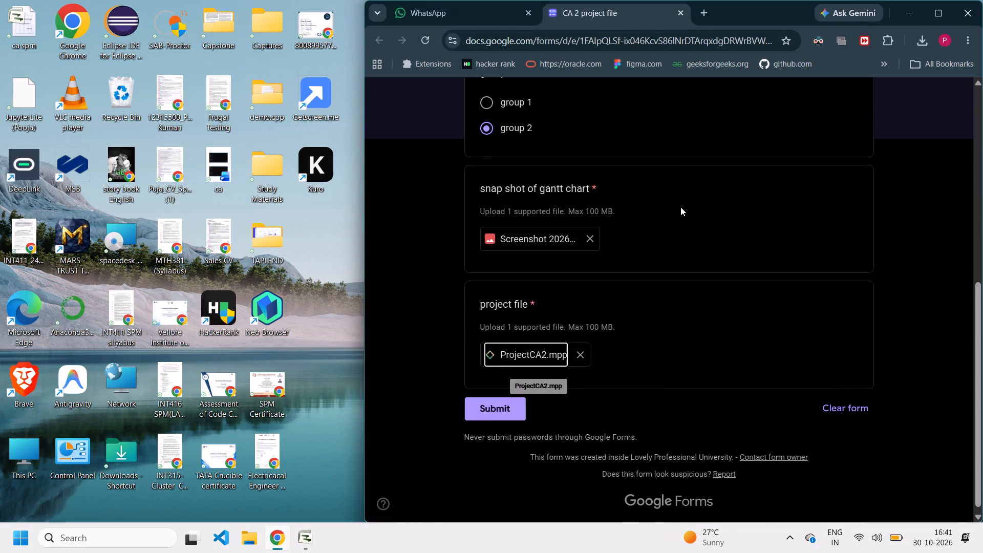
scroll(680, 207, "up", 9)
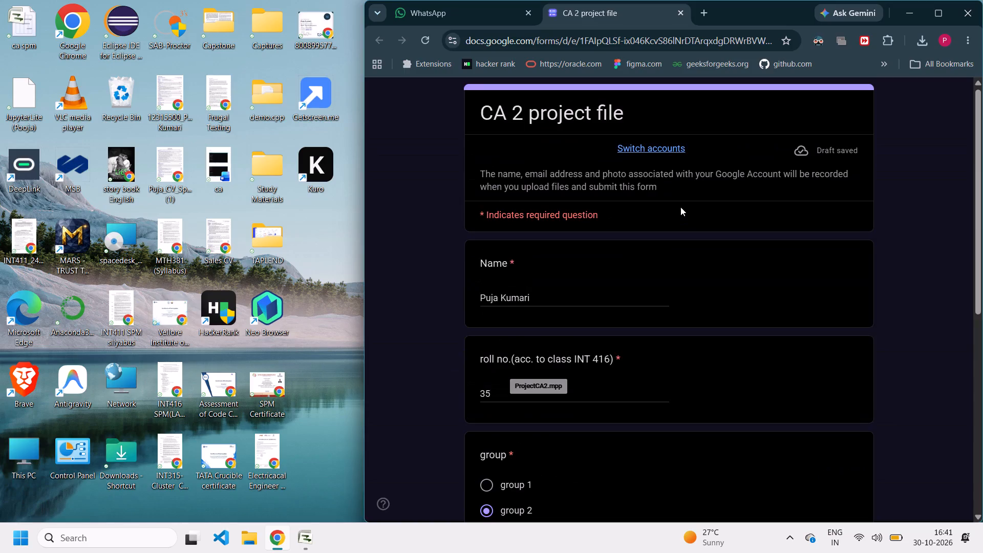
Recheck the CA 2 project file form's answers, Gantt chart snapshot and ProjectCA2.mpp attachment from beginning to end.
scroll(680, 207, "up", 1)
scroll(680, 207, "down", 7)
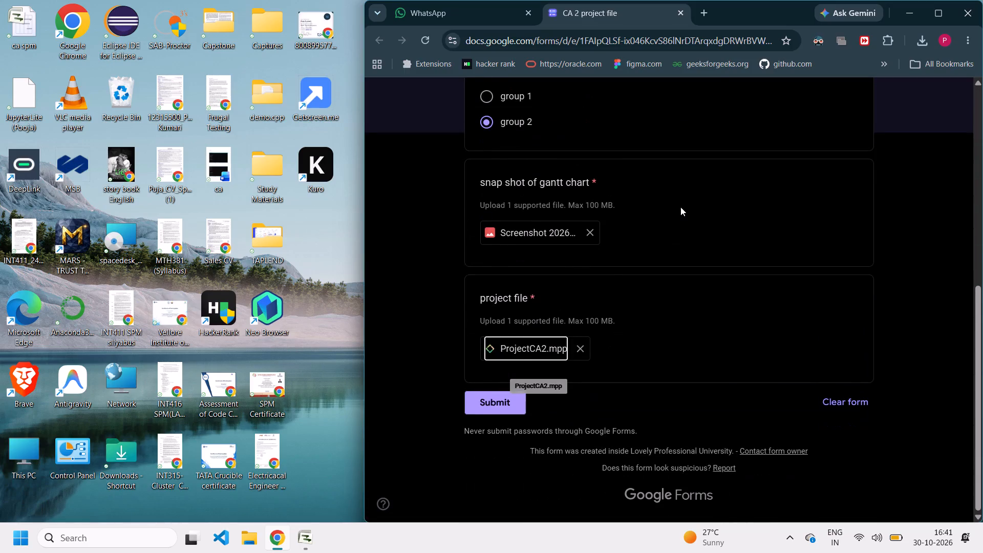
scroll(680, 207, "up", 6)
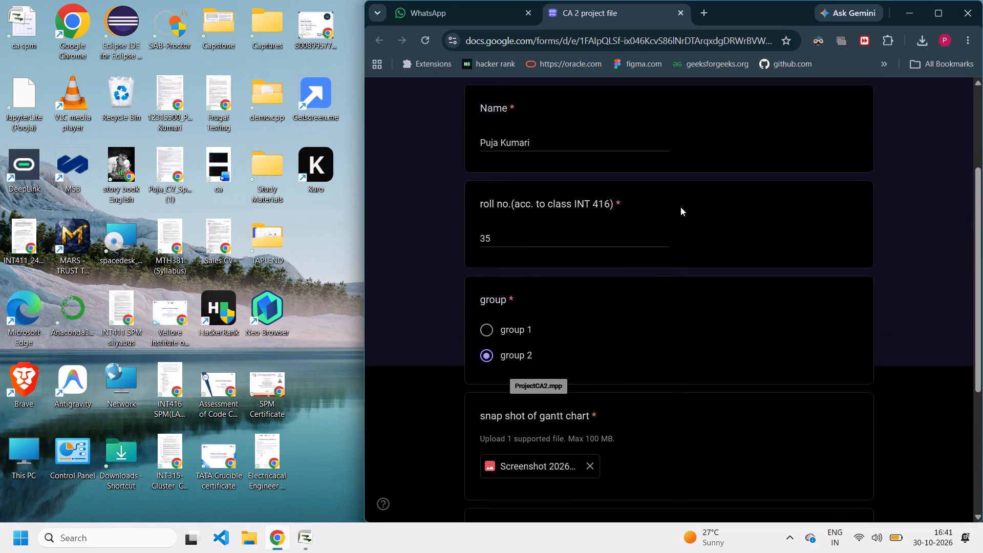
scroll(680, 207, "up", 1)
scroll(680, 207, "down", 8)
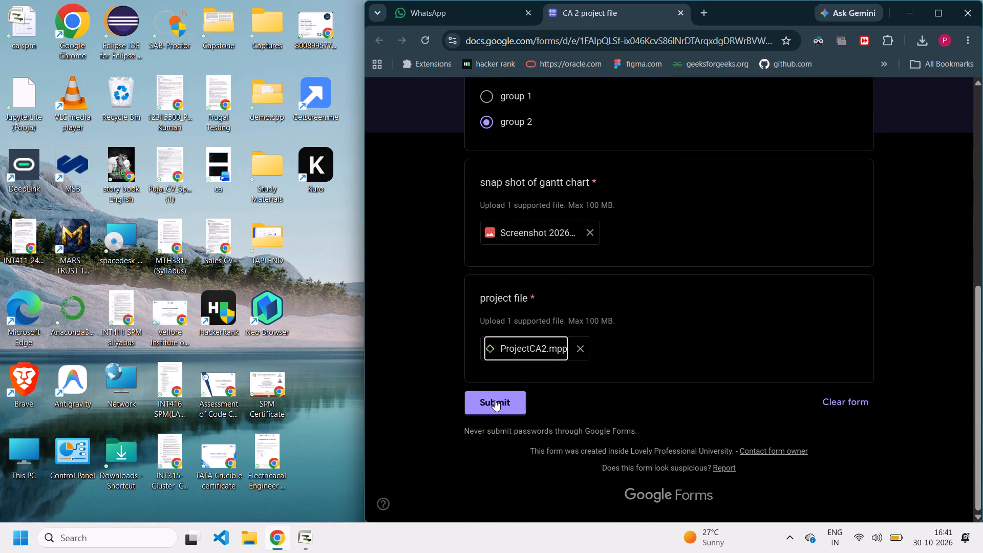
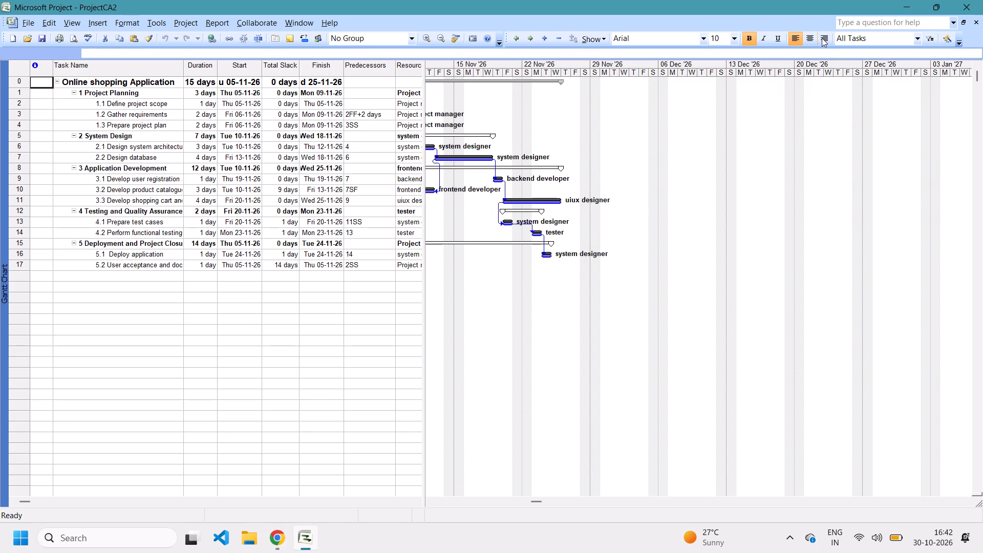
Close the ProjectCA2 schedule and exit Microsoft Project.
left_click(972, 9)
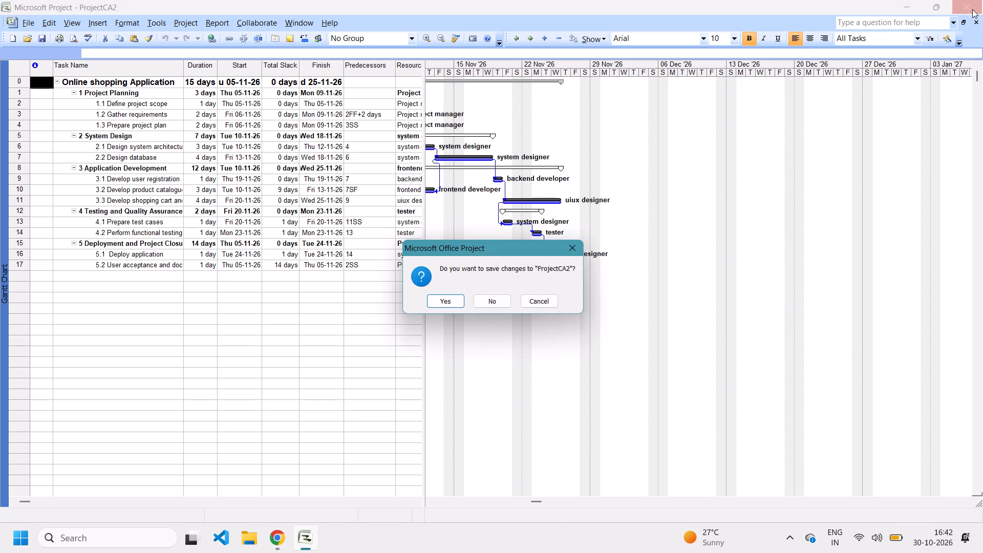
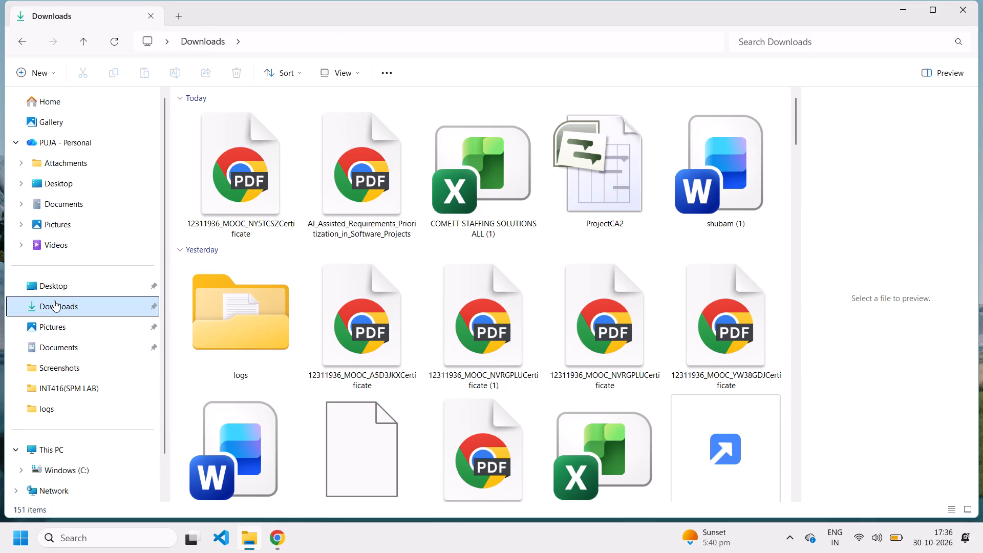
Open today's MOOC certificate PDF from the Downloads folder and look through the course certificate.
double_click(241, 188)
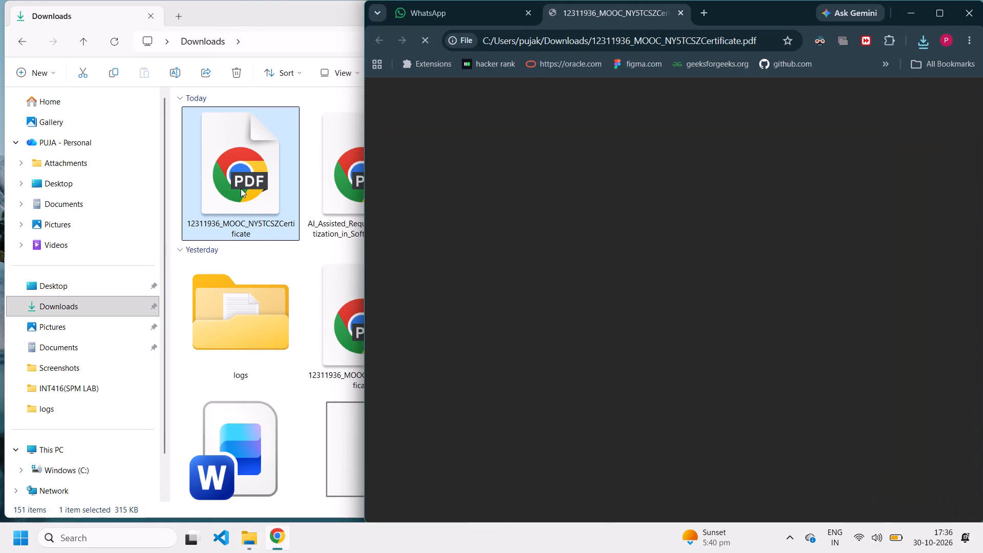
scroll(545, 309, "down", 5)
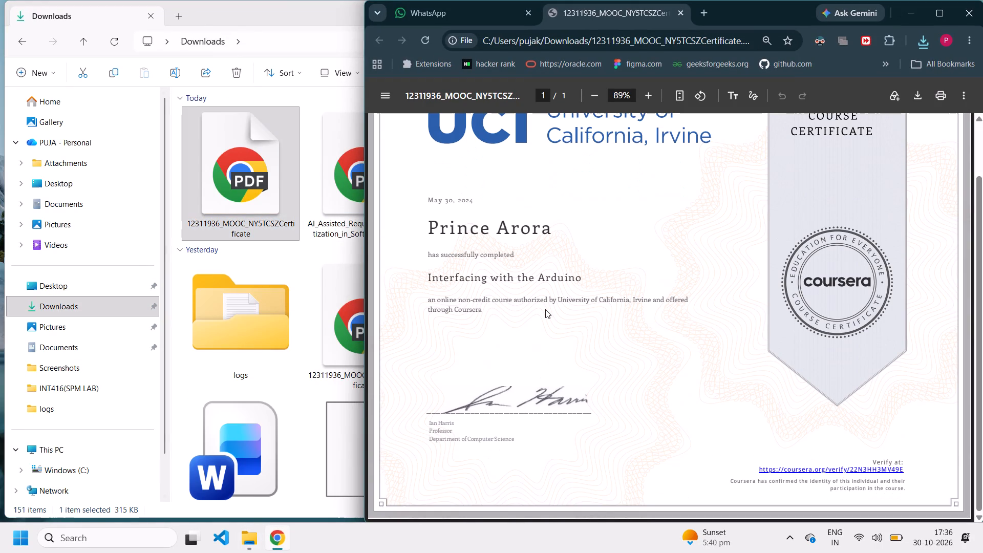